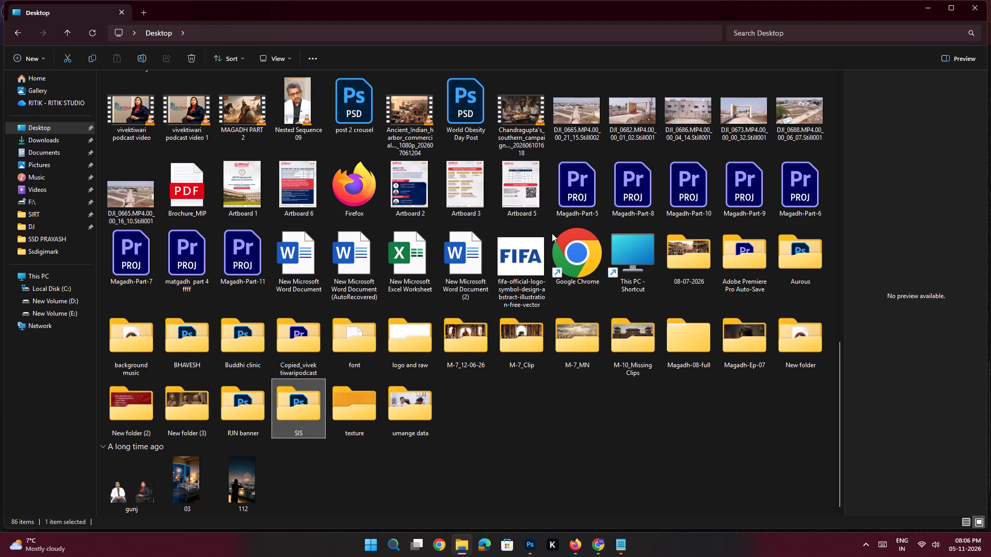
pyautogui.doubleClick(289, 418)
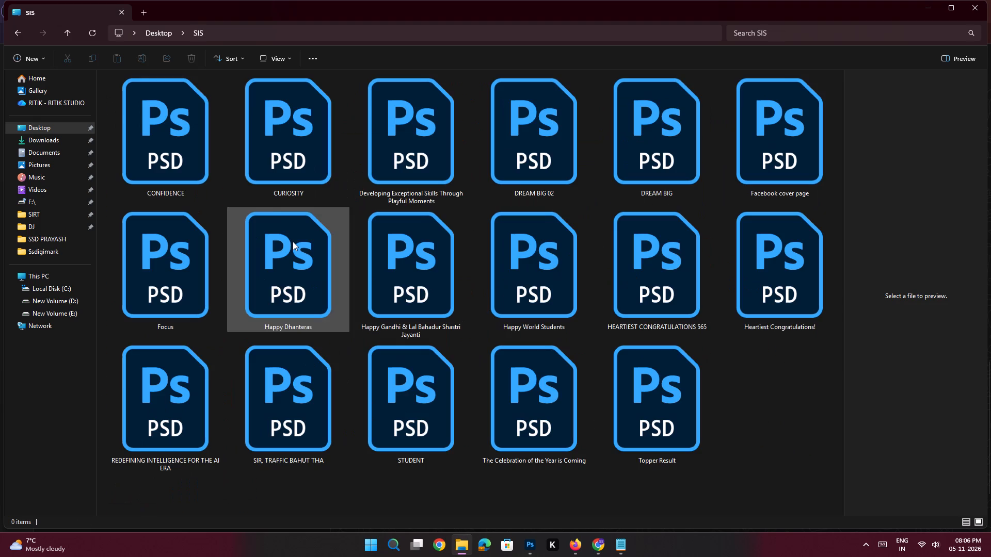
pyautogui.doubleClick(413, 301)
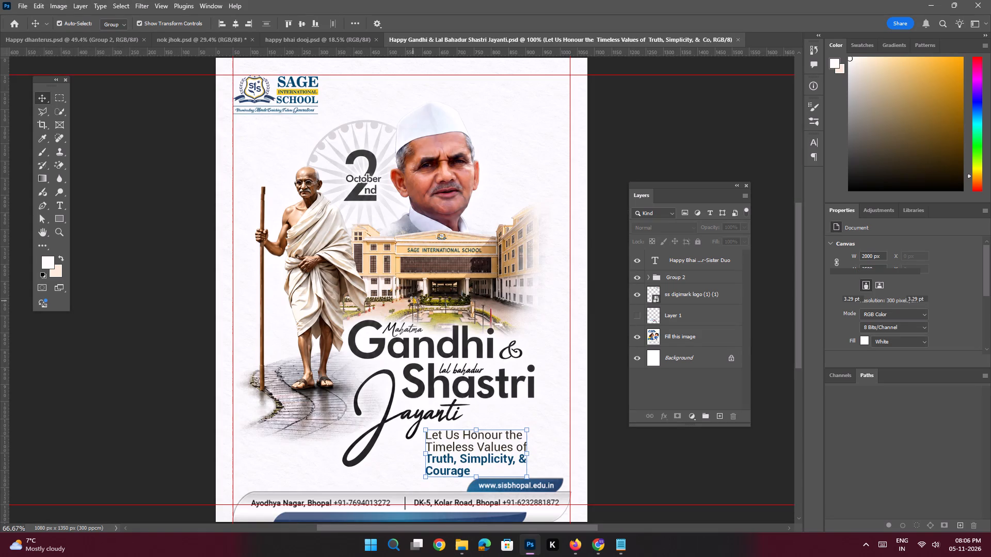
# Close the happy bhai dooj and nok jhok documents.
pyautogui.hotkey('ctrl', 'space')
pyautogui.hotkey('ctrl', 'space')
pyautogui.hotkey('ctrl', 'space')
pyautogui.hotkey('ctrl', 'space')
pyautogui.hotkey('ctrl', 'space')
pyautogui.hotkey('ctrl', 'space')
pyautogui.hotkey('ctrl', 'space')
pyautogui.hotkey('ctrl', 'space')
pyautogui.hotkey('ctrl', 'space')
pyautogui.hotkey('ctrl', 'space')
pyautogui.keyDown('ctrl'); pyautogui.moveTo(426, 225); pyautogui.dragTo(409, 220); pyautogui.keyUp('ctrl')
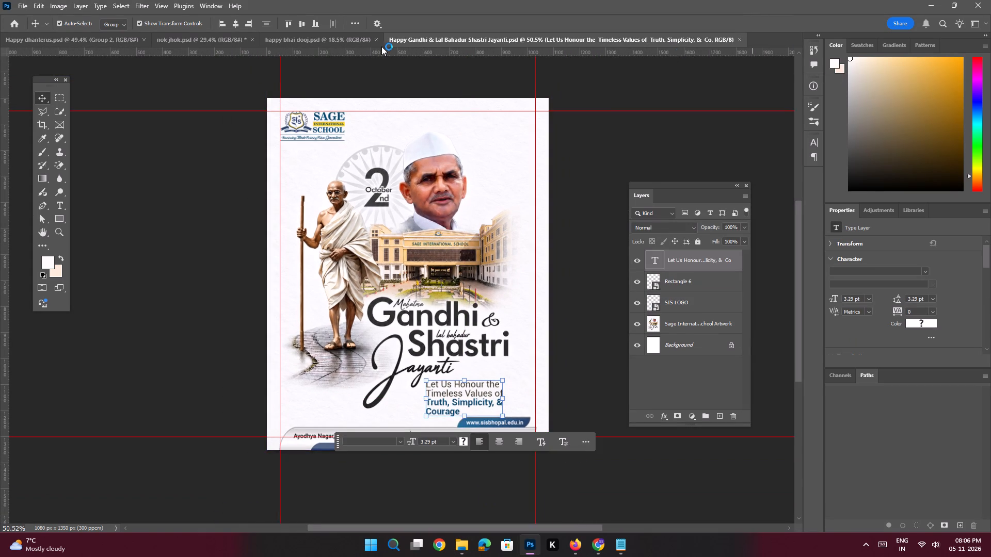
pyautogui.click(318, 41)
pyautogui.click(375, 38)
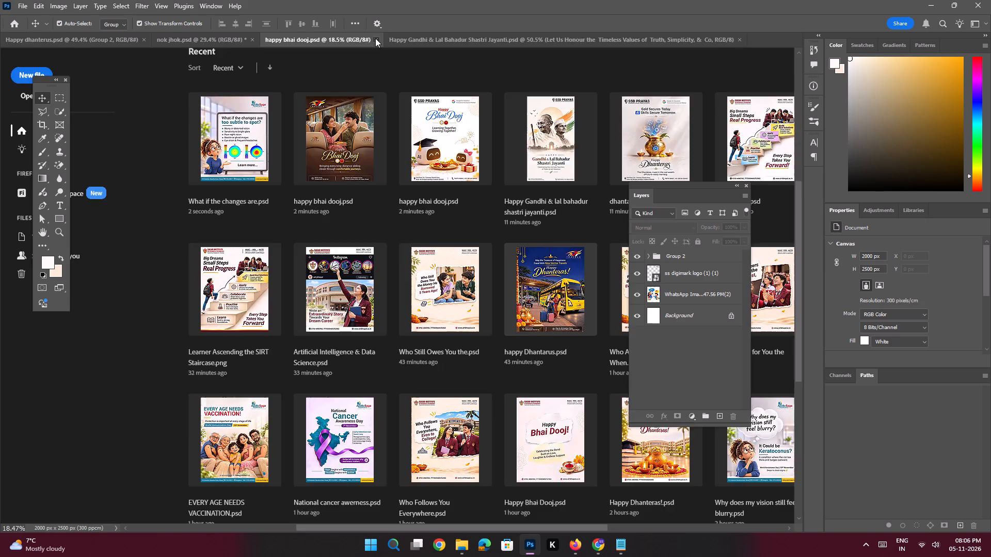
pyautogui.click(239, 42)
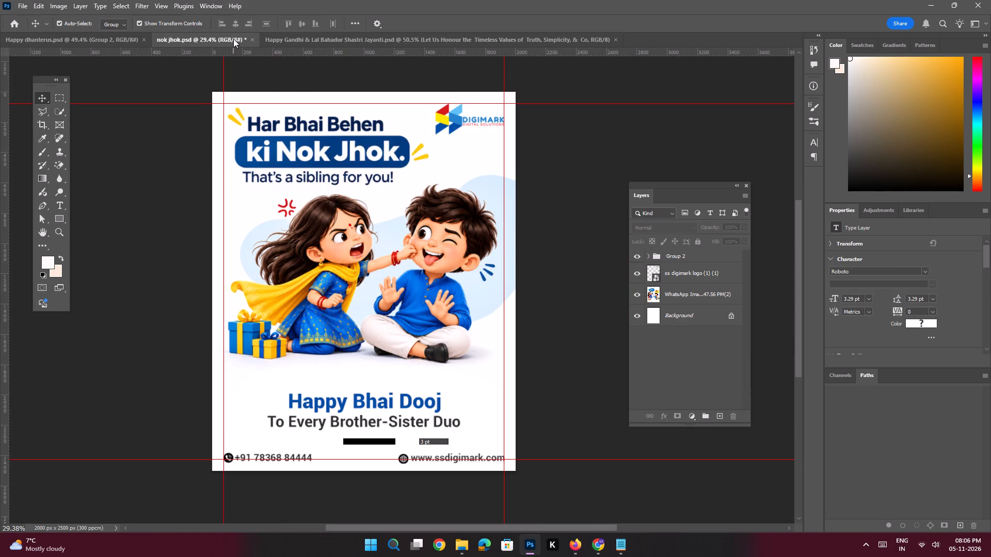
pyautogui.click(252, 39)
pyautogui.click(447, 202)
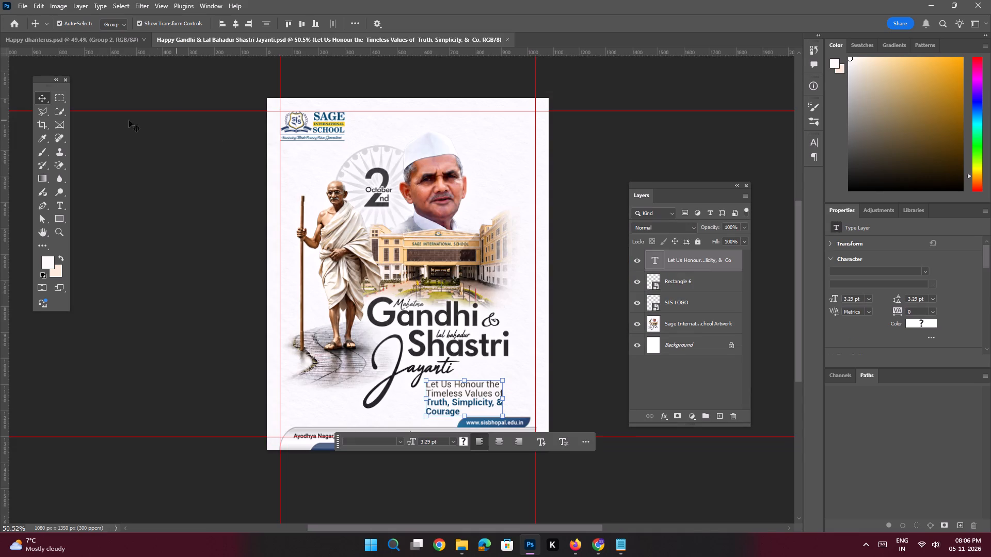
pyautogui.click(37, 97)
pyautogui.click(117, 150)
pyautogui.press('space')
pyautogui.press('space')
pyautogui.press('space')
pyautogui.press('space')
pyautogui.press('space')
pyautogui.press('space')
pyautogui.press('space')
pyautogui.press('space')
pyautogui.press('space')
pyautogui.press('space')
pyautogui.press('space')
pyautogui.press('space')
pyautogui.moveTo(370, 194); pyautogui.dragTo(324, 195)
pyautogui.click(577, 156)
# Create a new document from the recent 1080 x 1350 px, 300 ppcm preset.
pyautogui.hotkey('ctrl', 'n')
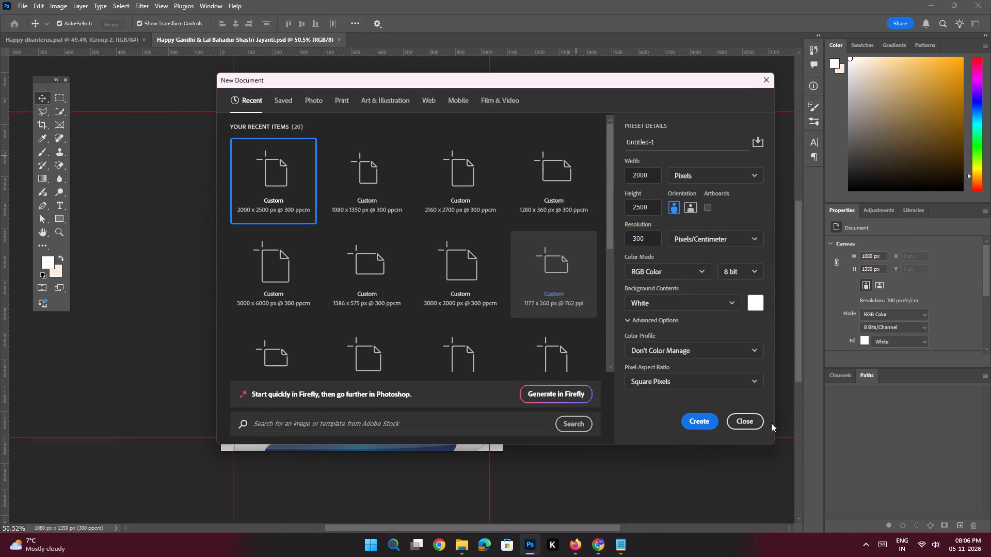
pyautogui.doubleClick(376, 196)
# Add a new guide layout with 50 px margins at the top, left, bottom and right of the canvas.
pyautogui.press('space')
pyautogui.keyDown('ctrl'); pyautogui.moveTo(431, 244); pyautogui.dragTo(416, 242); pyautogui.keyUp('ctrl')
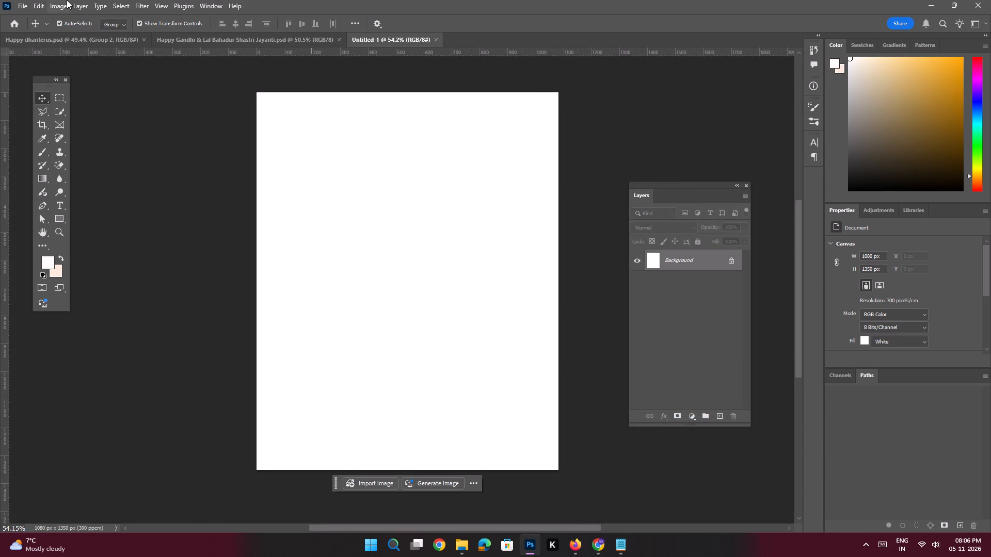
pyautogui.click(159, 4)
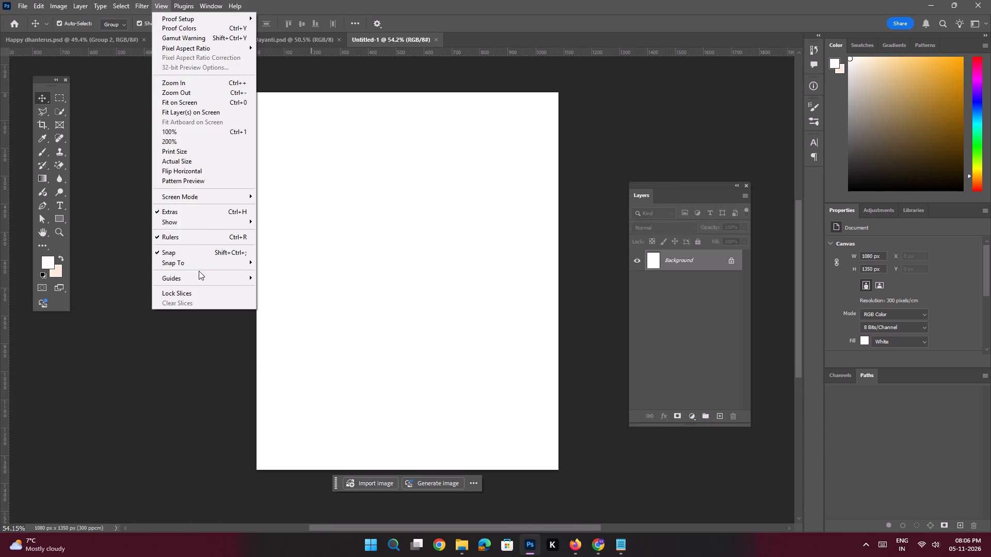
pyautogui.click(294, 346)
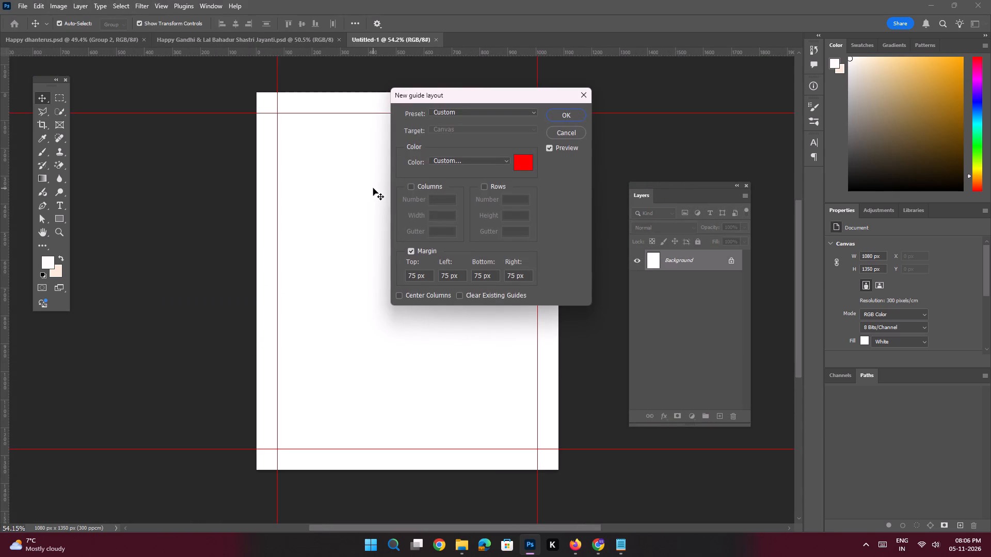
pyautogui.moveTo(415, 275); pyautogui.dragTo(391, 263)
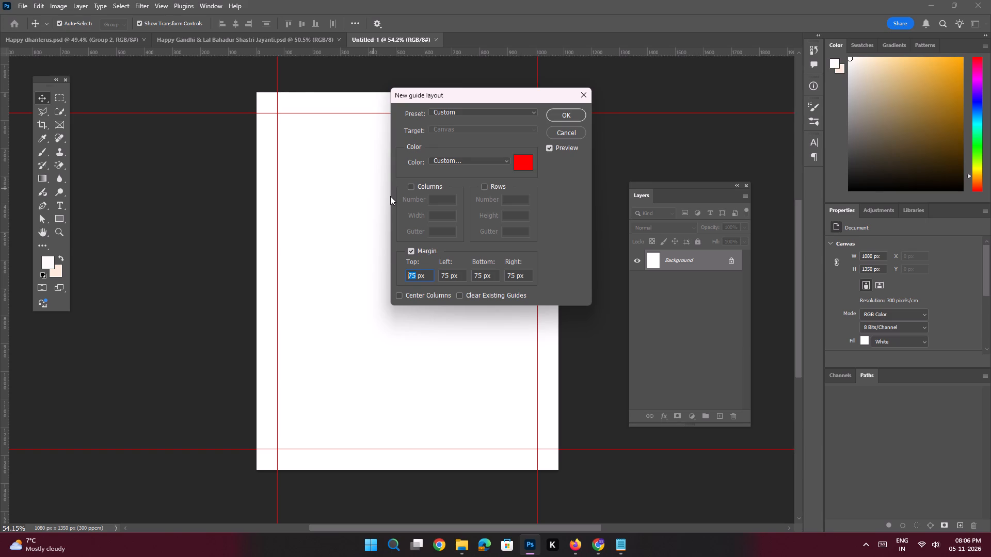
pyautogui.write('50')
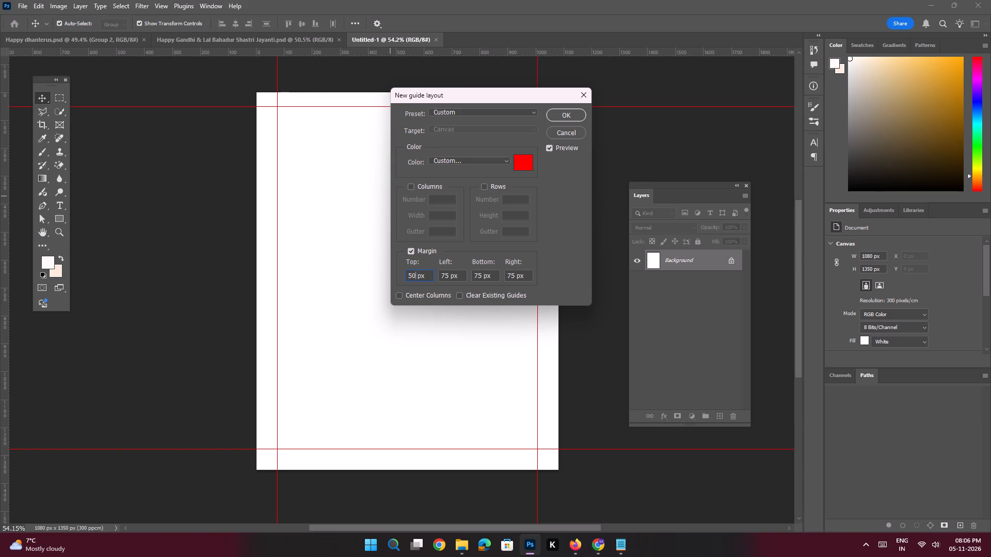
pyautogui.moveTo(449, 275); pyautogui.dragTo(434, 269)
pyautogui.write('50')
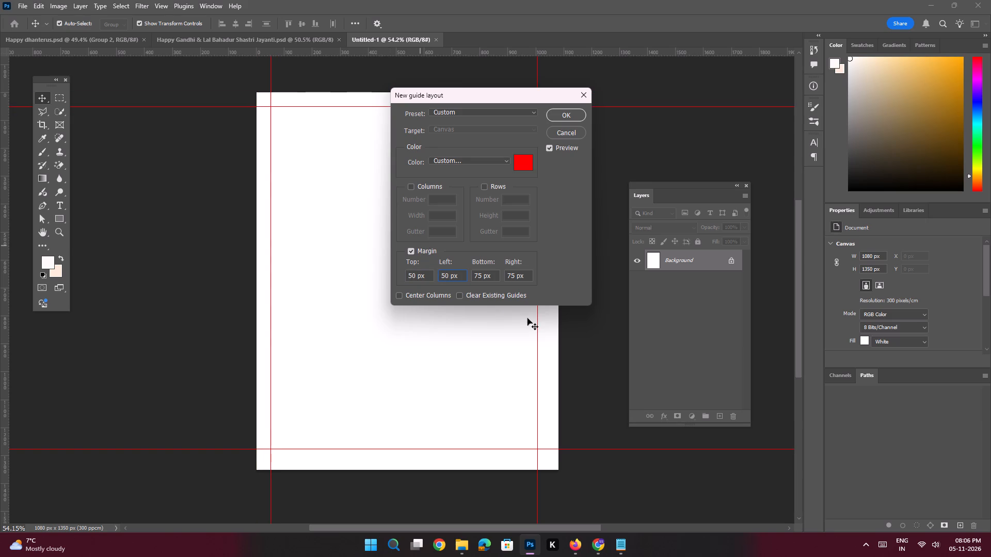
pyautogui.moveTo(482, 275); pyautogui.dragTo(462, 269)
pyautogui.press('0')
pyautogui.press('BackSpace')
pyautogui.write('50')
pyautogui.moveTo(516, 274); pyautogui.dragTo(477, 262)
pyautogui.write('50')
pyautogui.press('Return')
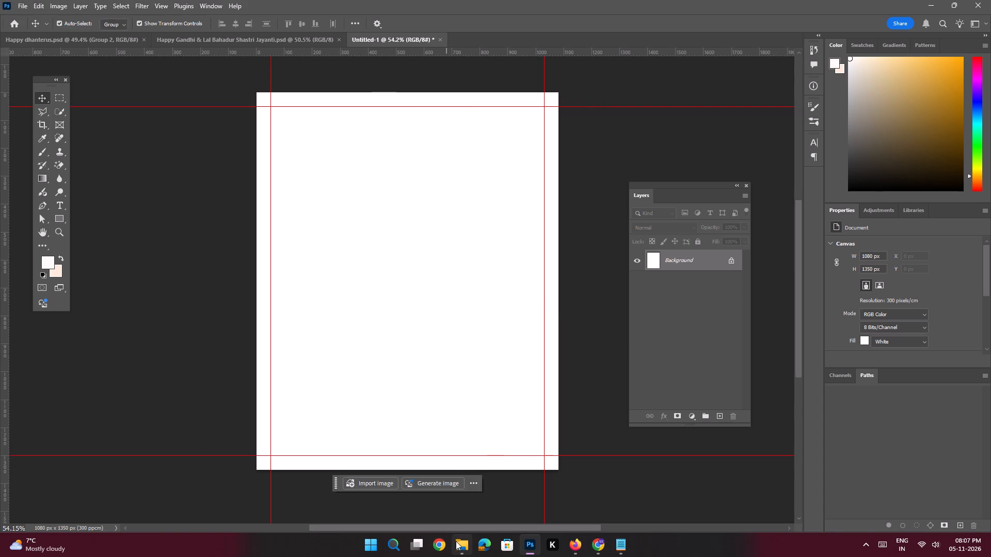
# Place the Unlocking Every Child's Talent poster from the Downloads folder into the new document, filling the canvas.
pyautogui.click(458, 516)
pyautogui.click(52, 137)
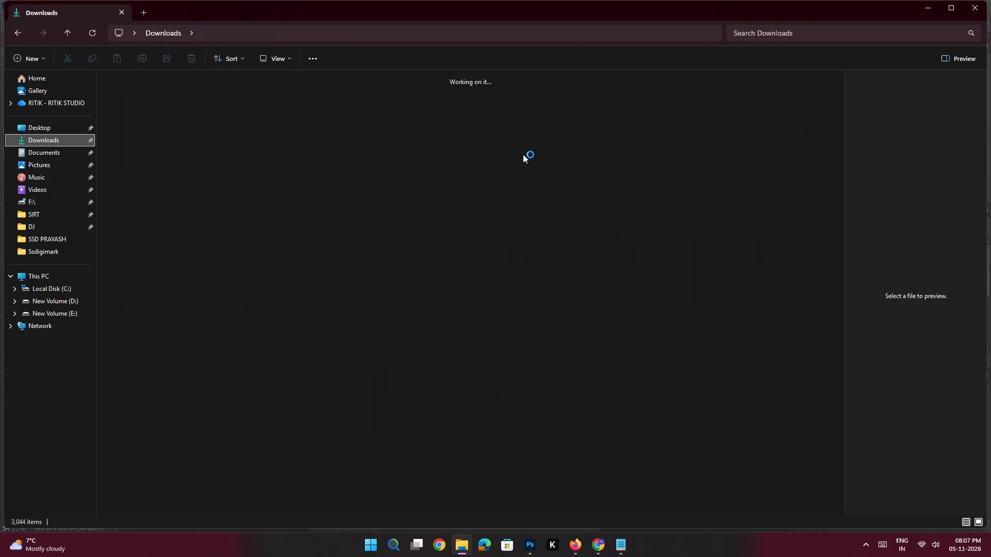
pyautogui.click(432, 145)
pyautogui.click(499, 137)
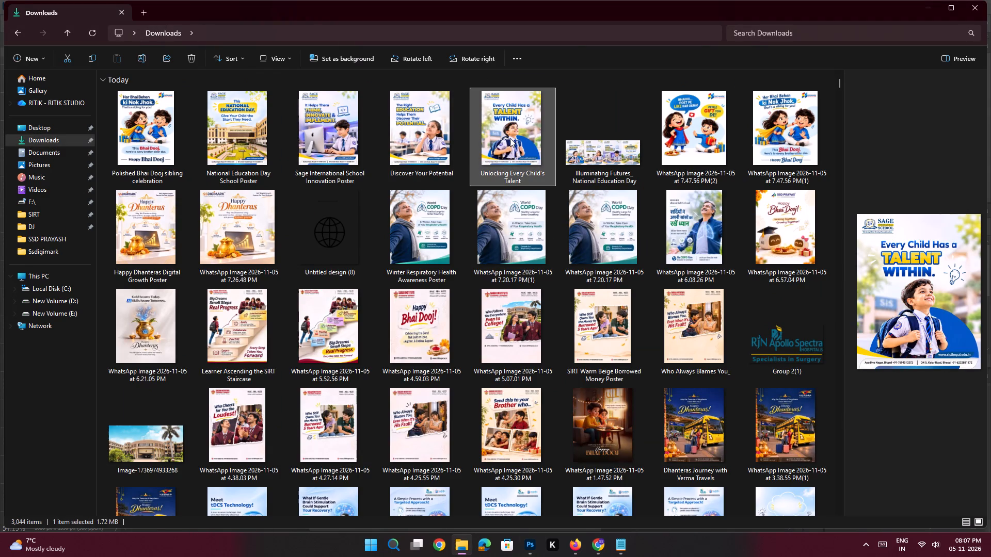
pyautogui.moveTo(510, 138); pyautogui.dragTo(413, 300)
pyautogui.hotkey('alt', 'Tab')
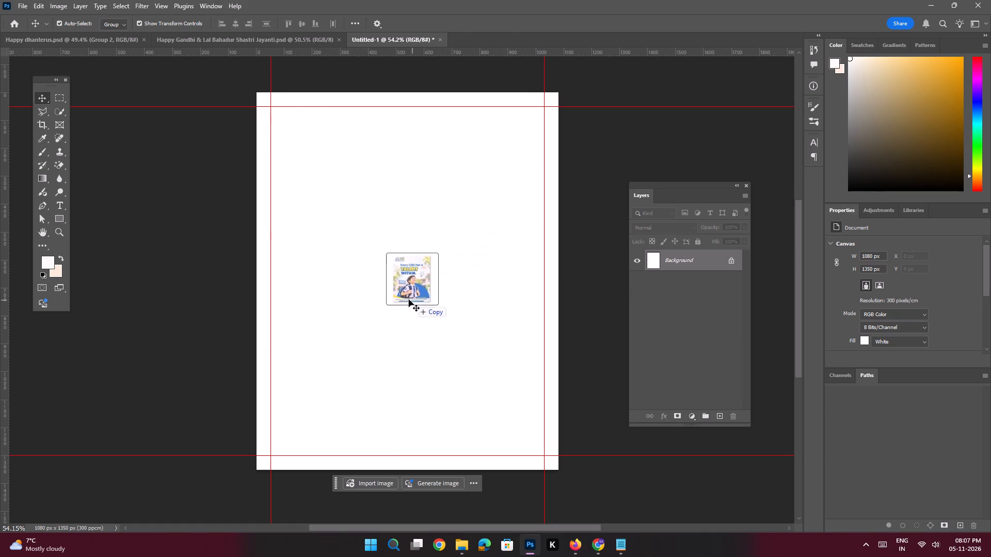
pyautogui.press('Return')
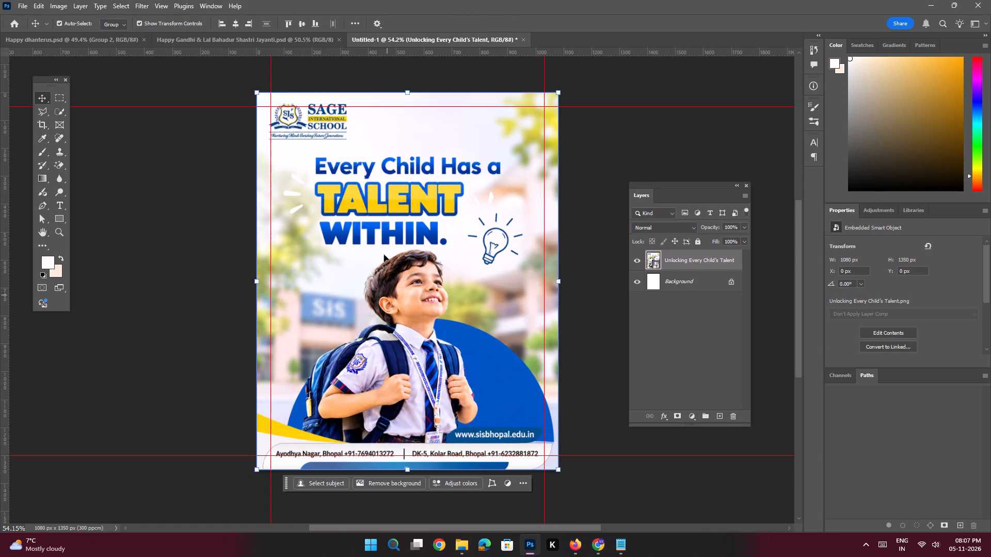
# Rasterize the placed poster's smart object with the Magic Eraser tool so its pixels can be edited.
pyautogui.press('space')
pyautogui.keyDown('ctrl'); pyautogui.moveTo(319, 131); pyautogui.dragTo(363, 228); pyautogui.keyUp('ctrl')
pyautogui.moveTo(353, 171); pyautogui.dragTo(373, 288)
pyautogui.keyDown('ctrl'); pyautogui.moveTo(294, 207); pyautogui.dragTo(300, 218); pyautogui.keyUp('ctrl')
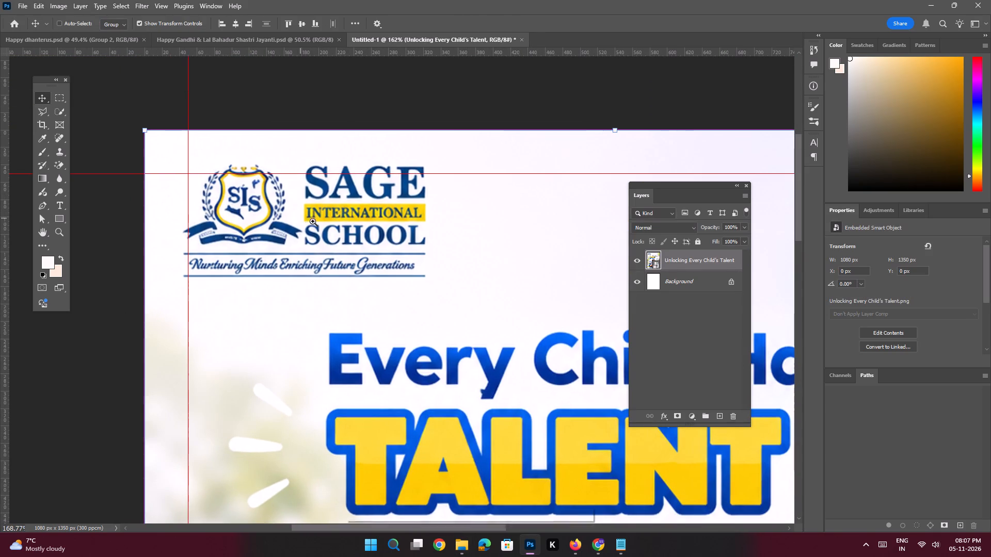
pyautogui.press('e')
pyautogui.click(436, 221)
pyautogui.click(451, 202)
# Outline the Sage International School logo with the Polygonal Lasso, remove it with a Content-Aware fill, and deselect.
pyautogui.hotkey('ctrl', 'space')
pyautogui.hotkey('ctrl', 'space')
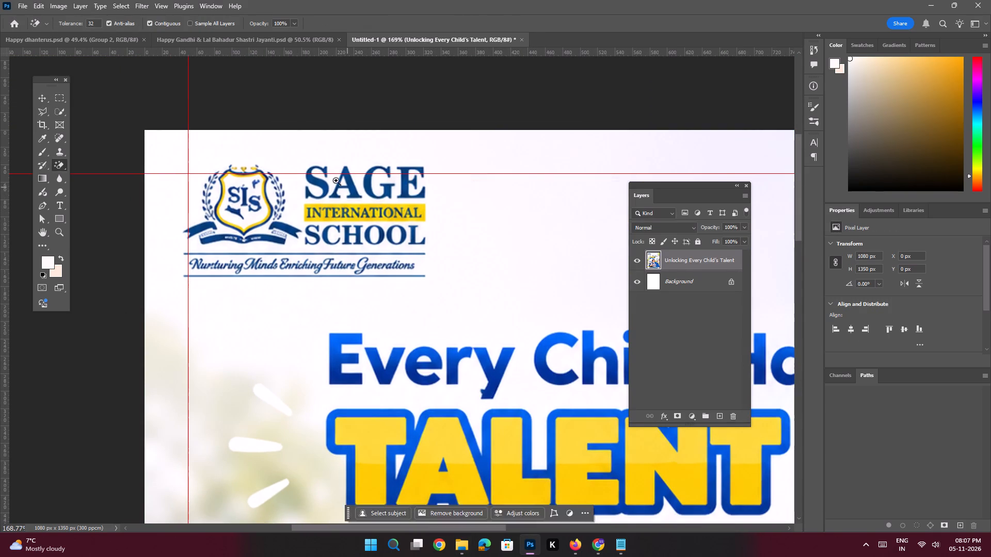
pyautogui.keyDown('ctrl'); pyautogui.moveTo(335, 180); pyautogui.dragTo(345, 208); pyautogui.keyUp('ctrl')
pyautogui.click(39, 114)
pyautogui.click(179, 151)
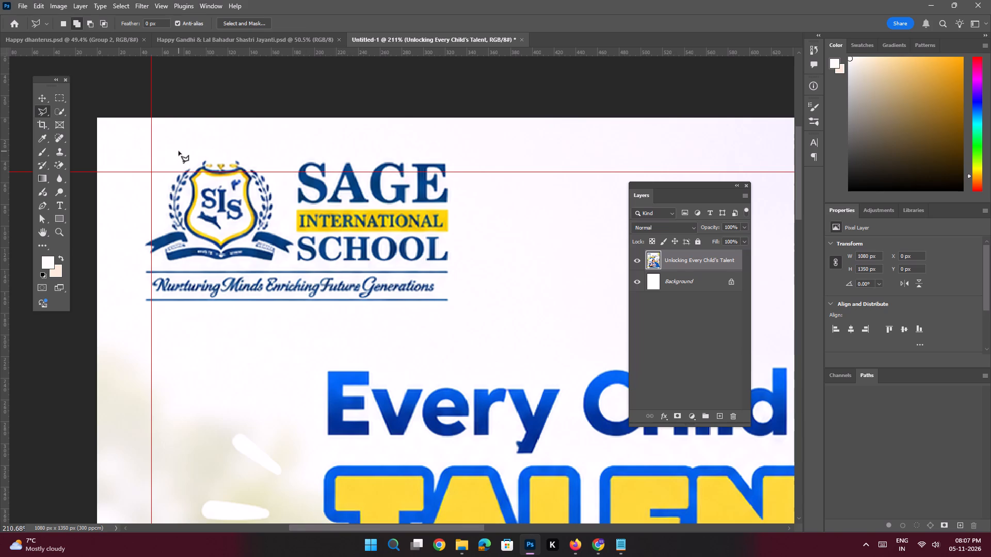
pyautogui.keyDown('shift'); pyautogui.click(463, 158); pyautogui.keyUp('shift')
pyautogui.keyDown('shift'); pyautogui.click(467, 318); pyautogui.keyUp('shift')
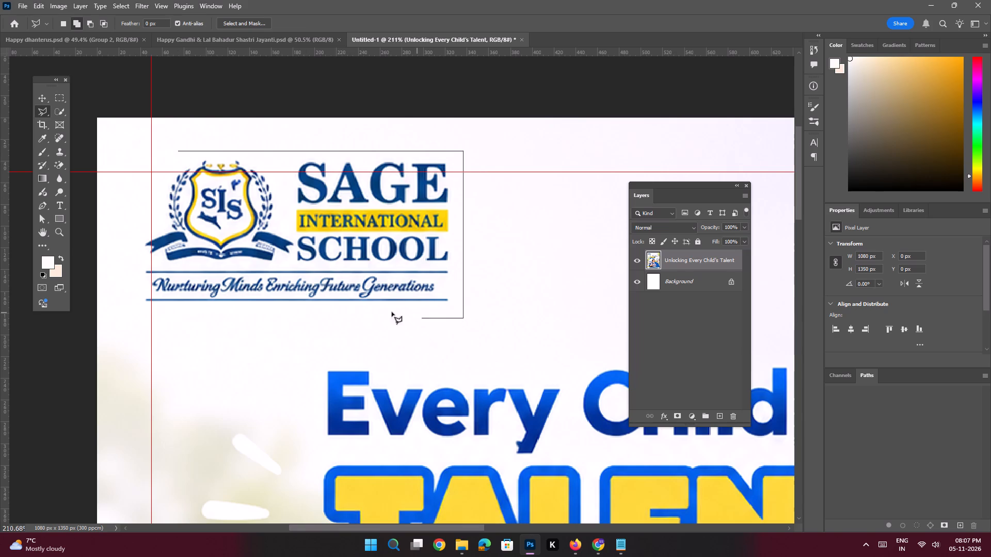
pyautogui.keyDown('shift'); pyautogui.click(137, 312); pyautogui.keyUp('shift')
pyautogui.click(137, 175)
pyautogui.click(154, 152)
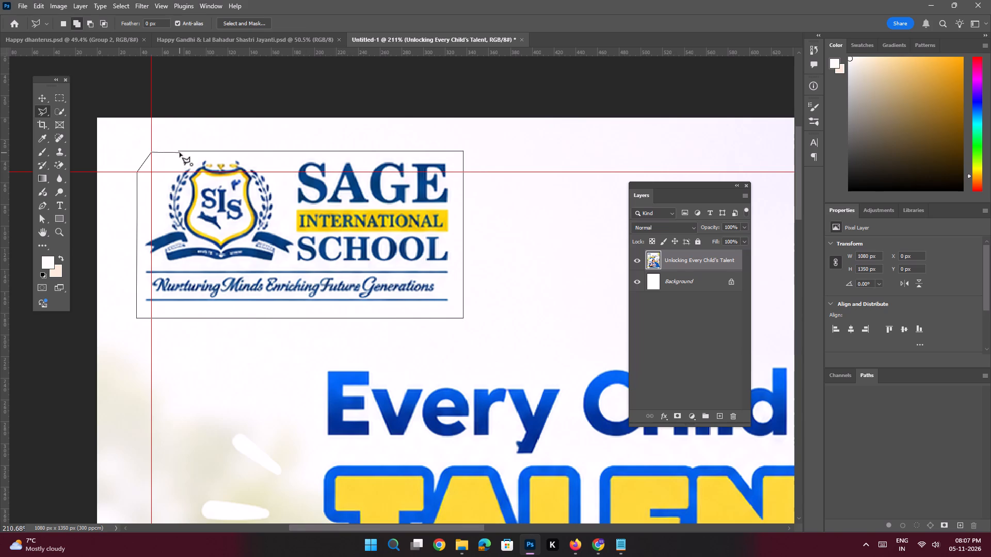
pyautogui.click(180, 152)
pyautogui.hotkey('shift', 'BackSpace')
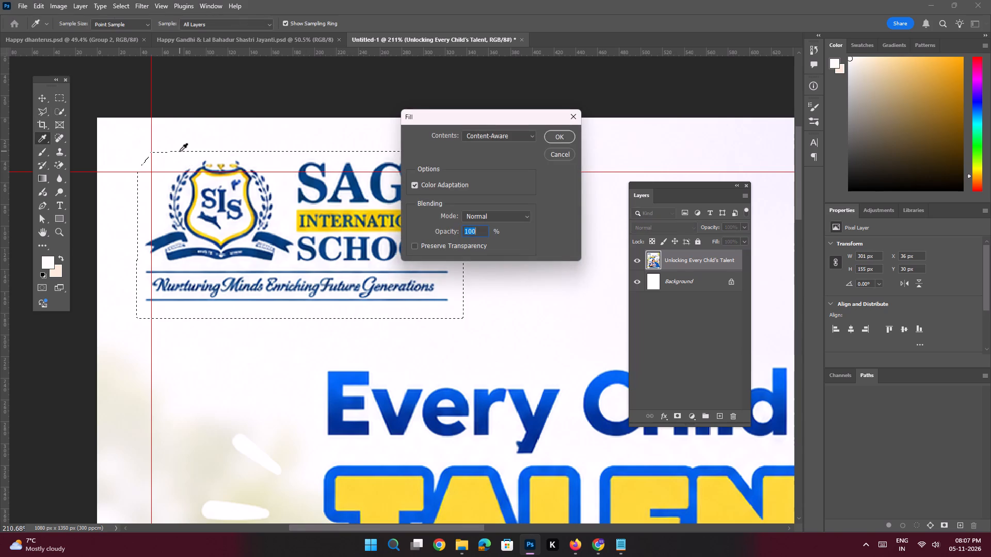
pyautogui.press('Return')
pyautogui.hotkey('ctrl', 'd')
pyautogui.hotkey('ctrl', '0')
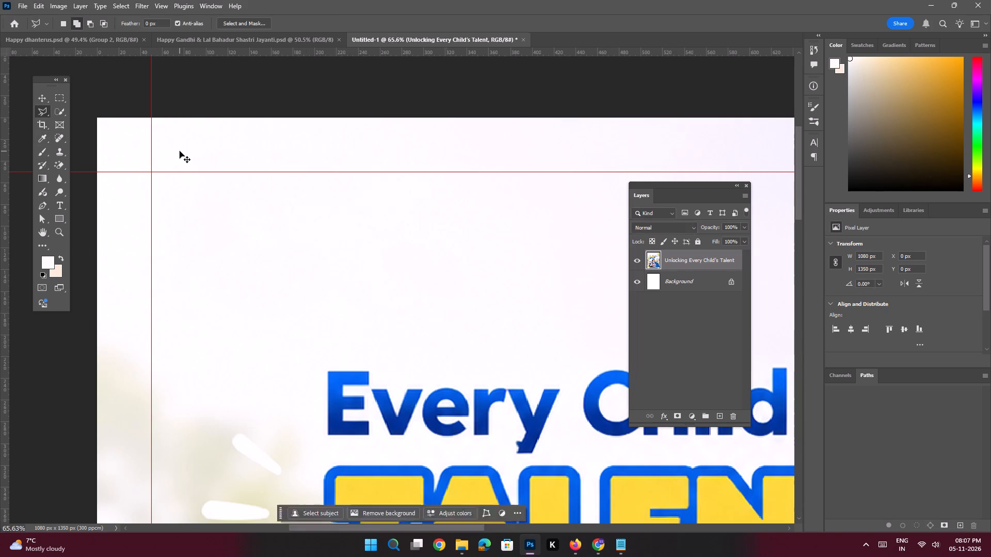
pyautogui.press('space')
pyautogui.press('space')
pyautogui.press('space')
pyautogui.press('space')
pyautogui.press('space')
pyautogui.press('space')
pyautogui.press('space')
pyautogui.press('space')
pyautogui.press('space')
pyautogui.press('space')
pyautogui.press('space')
pyautogui.press('space')
pyautogui.press('space')
pyautogui.press('space')
pyautogui.press('space')
pyautogui.press('space')
pyautogui.press('space')
pyautogui.press('space')
pyautogui.press('space')
pyautogui.press('space')
pyautogui.moveTo(309, 329); pyautogui.dragTo(285, 256)
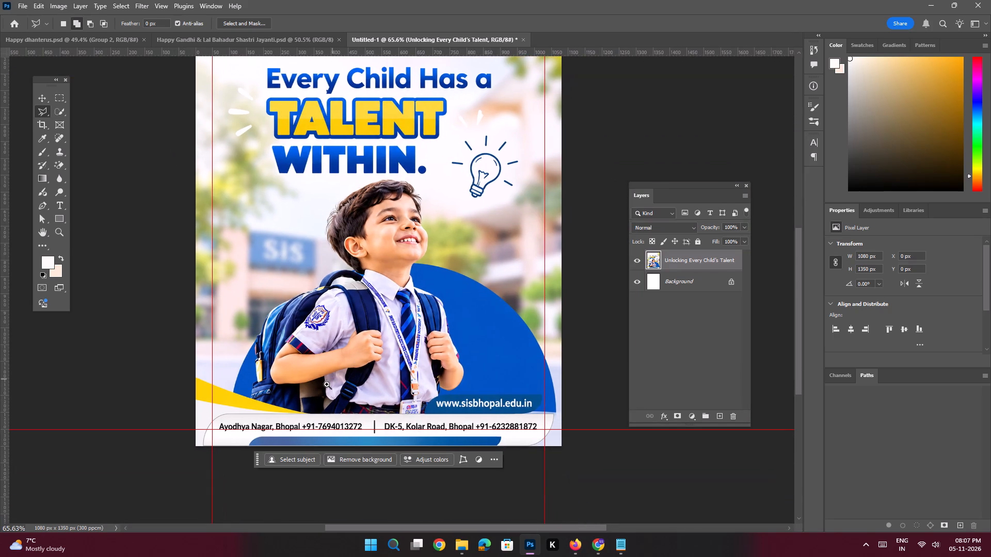
pyautogui.keyDown('ctrl'); pyautogui.moveTo(319, 391); pyautogui.dragTo(333, 399); pyautogui.keyUp('ctrl')
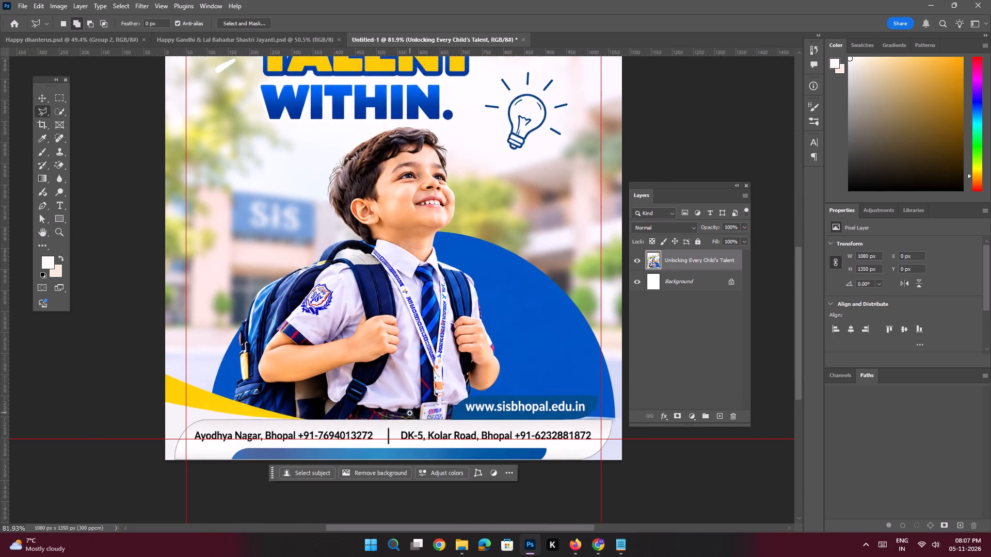
pyautogui.keyDown('ctrl'); pyautogui.moveTo(401, 400); pyautogui.dragTo(406, 404); pyautogui.keyUp('ctrl')
pyautogui.moveTo(369, 403); pyautogui.dragTo(370, 386)
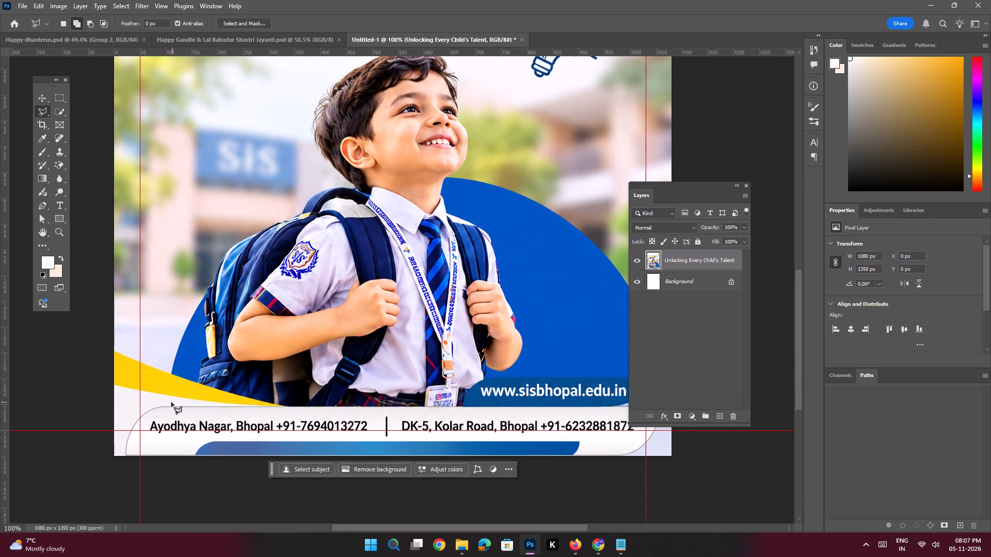
pyautogui.click(159, 404)
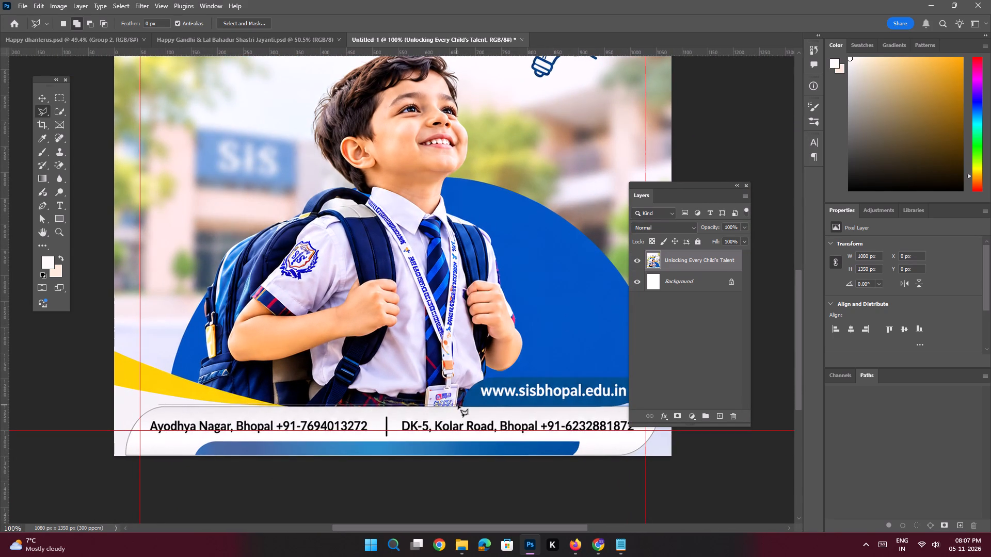
pyautogui.keyDown('shift'); pyautogui.click(461, 405); pyautogui.keyUp('shift')
pyautogui.click(467, 386)
pyautogui.click(476, 379)
pyautogui.press('space')
pyautogui.press('space')
pyautogui.press('space')
pyautogui.press('space')
pyautogui.press('space')
pyautogui.press('space')
pyautogui.press('space')
pyautogui.press('space')
pyautogui.press('space')
pyautogui.moveTo(486, 378); pyautogui.dragTo(426, 382)
pyautogui.click(437, 380)
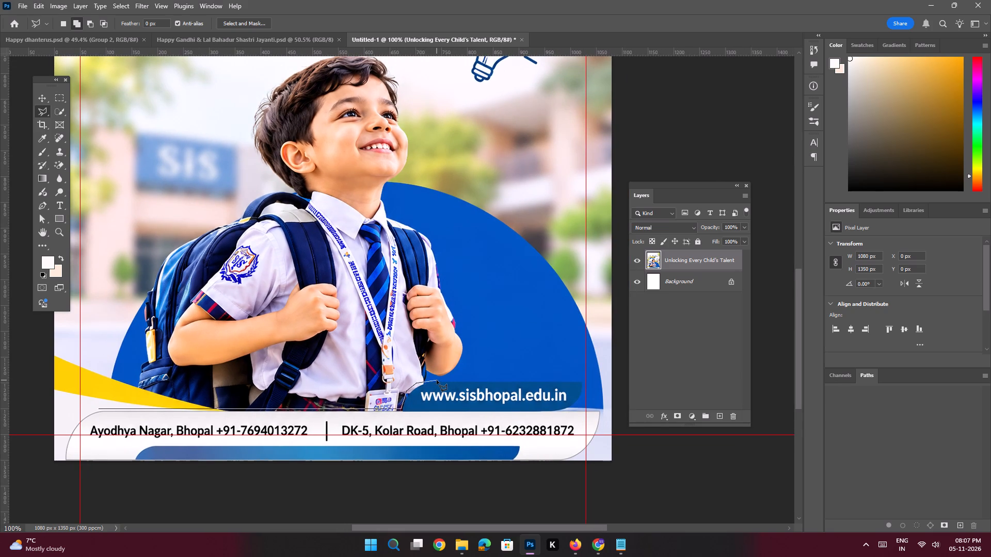
pyautogui.hotkey('shift', 'space')
pyautogui.hotkey('shift', 'space')
pyautogui.hotkey('shift', 'space')
pyautogui.hotkey('shift', 'space')
pyautogui.hotkey('shift', 'space')
pyautogui.moveTo(579, 381); pyautogui.dragTo(538, 376)
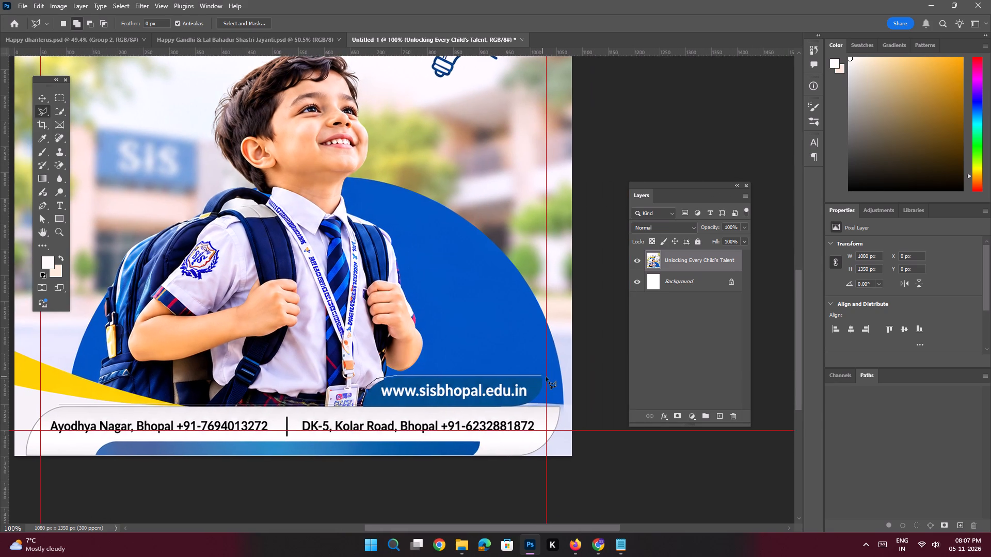
pyautogui.keyDown('shift'); pyautogui.click(547, 377); pyautogui.keyUp('shift')
pyautogui.click(545, 402)
pyautogui.keyDown('shift'); pyautogui.click(560, 404); pyautogui.keyUp('shift')
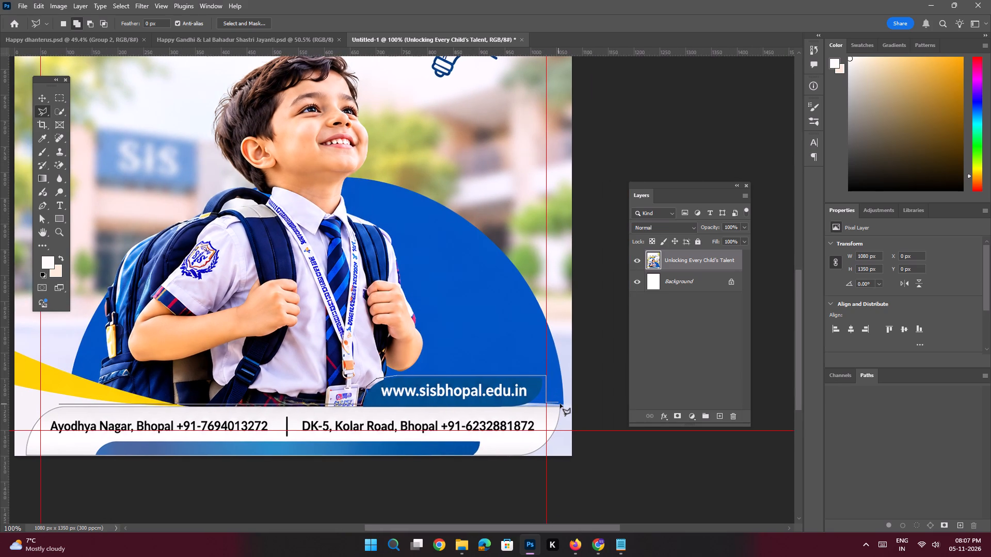
pyautogui.click(565, 413)
pyautogui.click(560, 440)
pyautogui.moveTo(551, 452); pyautogui.dragTo(544, 458)
pyautogui.click(528, 463)
pyautogui.hotkey('shift', 'space')
pyautogui.hotkey('shift', 'space')
pyautogui.hotkey('shift', 'space')
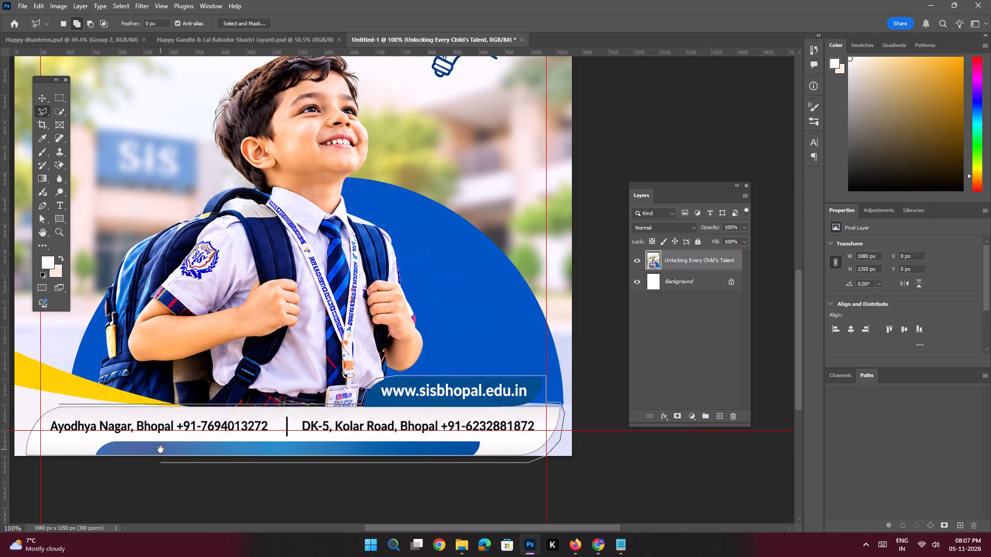
pyautogui.moveTo(161, 449); pyautogui.dragTo(348, 449)
pyautogui.keyDown('shift'); pyautogui.click(207, 454); pyautogui.keyUp('shift')
pyautogui.click(206, 434)
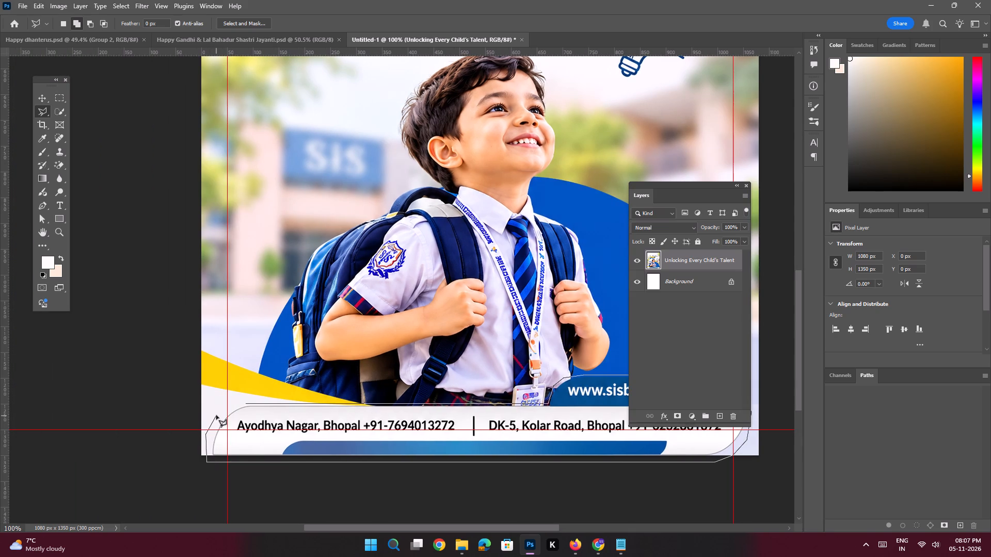
pyautogui.click(216, 415)
pyautogui.click(231, 408)
pyautogui.click(248, 403)
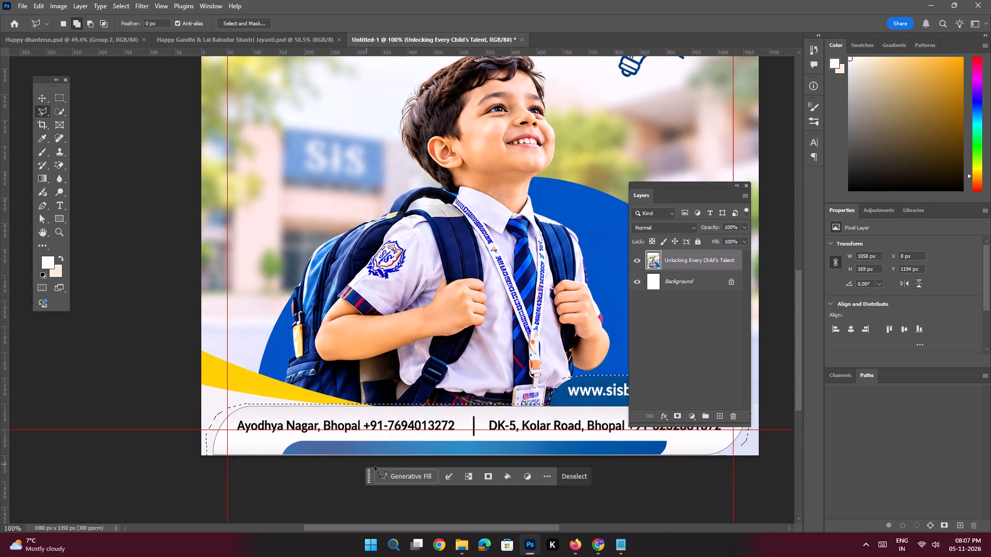
pyautogui.click(387, 471)
pyautogui.write('Remove this')
pyautogui.press('space')
pyautogui.press('Return')
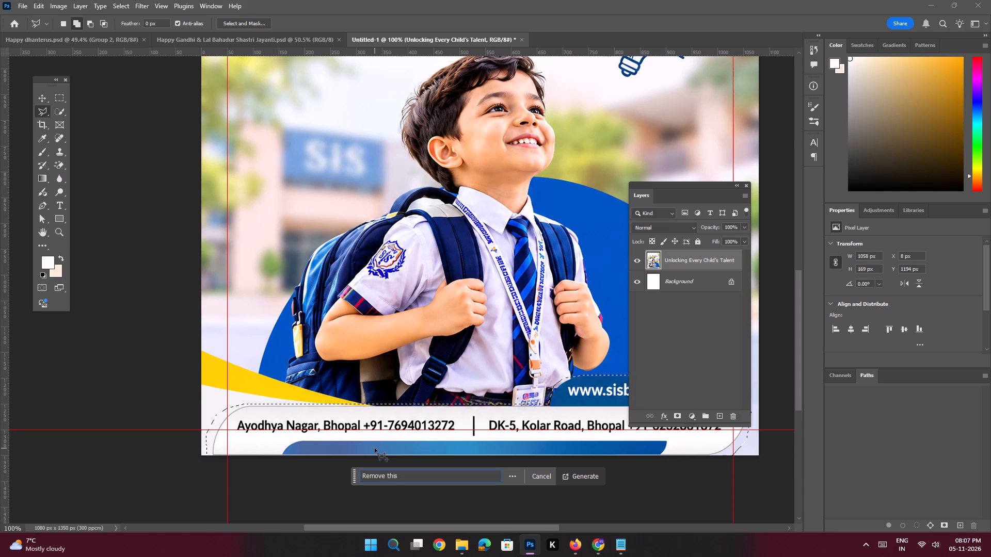
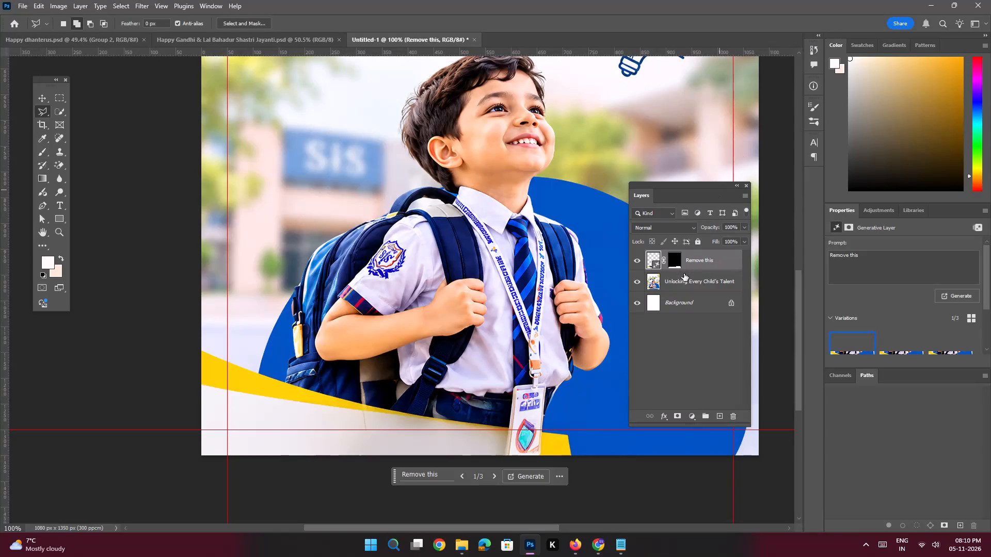
# Convert the "Remove this" generative layer and the Unlocking Every Child's Talent poster layer into one smart object.
pyautogui.keyDown('shift'); pyautogui.click(684, 274); pyautogui.keyUp('shift')
pyautogui.rightClick(695, 257)
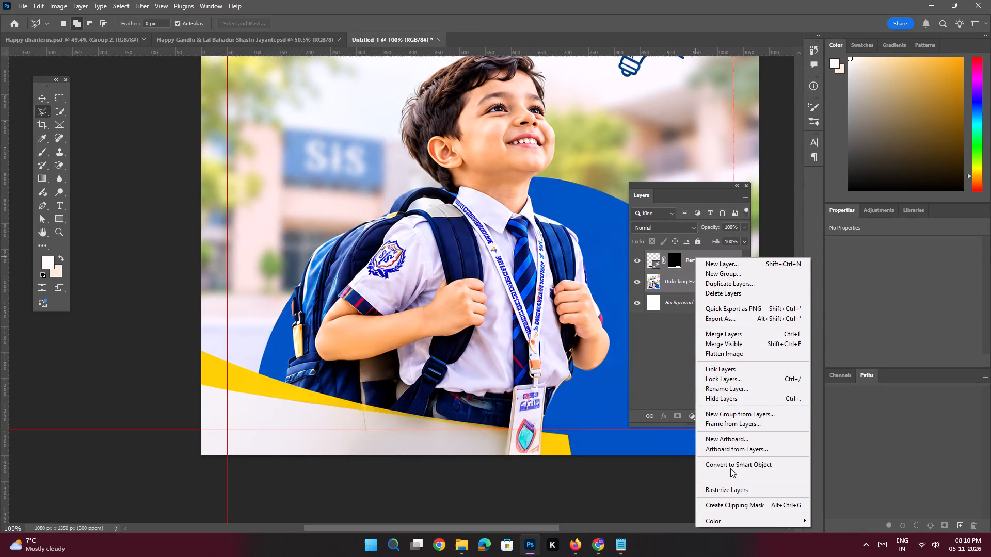
pyautogui.click(730, 468)
# Rasterize the combined "Remove this" smart object with the Magic Eraser tool so its pixels can be edited.
pyautogui.hotkey('ctrl', 'space')
pyautogui.hotkey('ctrl', 'space')
pyautogui.hotkey('ctrl', 'space')
pyautogui.hotkey('ctrl', 'space')
pyautogui.hotkey('ctrl', 'space')
pyautogui.hotkey('ctrl', 'space')
pyautogui.hotkey('ctrl', 'space')
pyautogui.hotkey('ctrl', 'space')
pyautogui.hotkey('ctrl', 'space')
pyautogui.hotkey('ctrl', 'space')
pyautogui.hotkey('ctrl', 'space')
pyautogui.hotkey('ctrl', 'space')
pyautogui.hotkey('ctrl', 'space')
pyautogui.hotkey('ctrl', 'space')
pyautogui.hotkey('ctrl', 'space')
pyautogui.hotkey('ctrl', 'space')
pyautogui.hotkey('ctrl', 'space')
pyautogui.hotkey('ctrl', 'space')
pyautogui.hotkey('ctrl', 'space')
pyautogui.hotkey('ctrl', 'space')
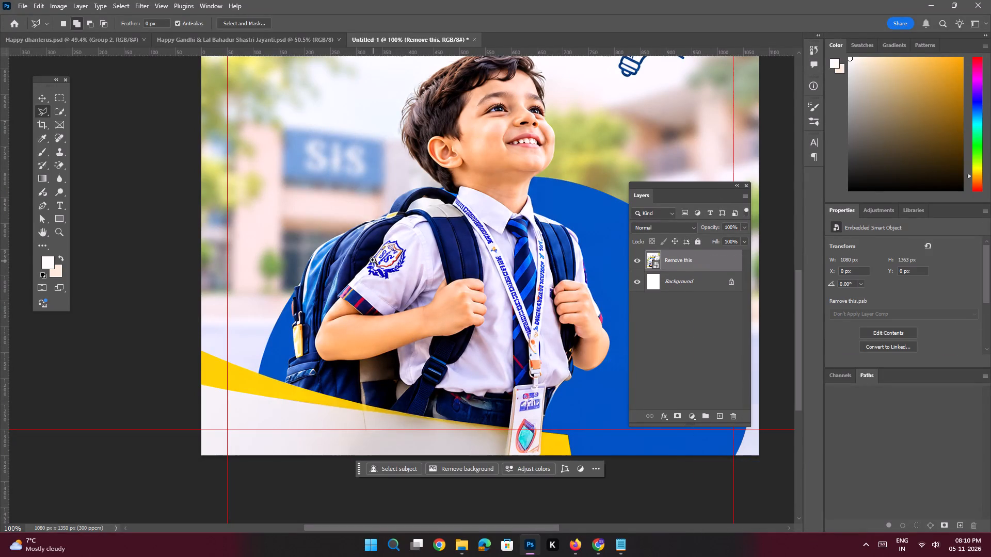
pyautogui.keyDown('ctrl'); pyautogui.moveTo(373, 260); pyautogui.dragTo(389, 276); pyautogui.keyUp('ctrl')
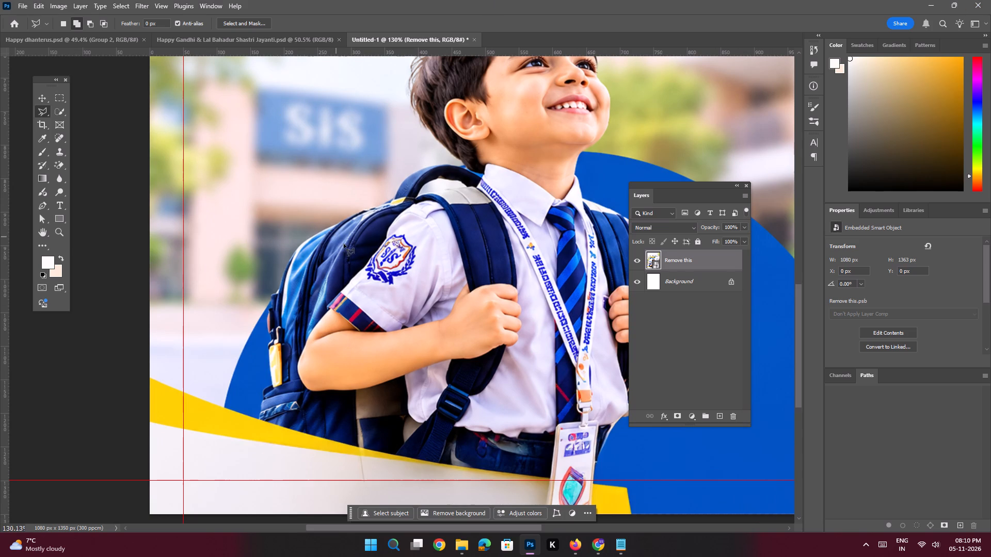
pyautogui.press('space')
pyautogui.keyDown('ctrl'); pyautogui.moveTo(365, 249); pyautogui.dragTo(307, 234); pyautogui.keyUp('ctrl')
pyautogui.moveTo(374, 219); pyautogui.dragTo(373, 226)
pyautogui.keyDown('ctrl'); pyautogui.moveTo(370, 250); pyautogui.dragTo(407, 329); pyautogui.keyUp('ctrl')
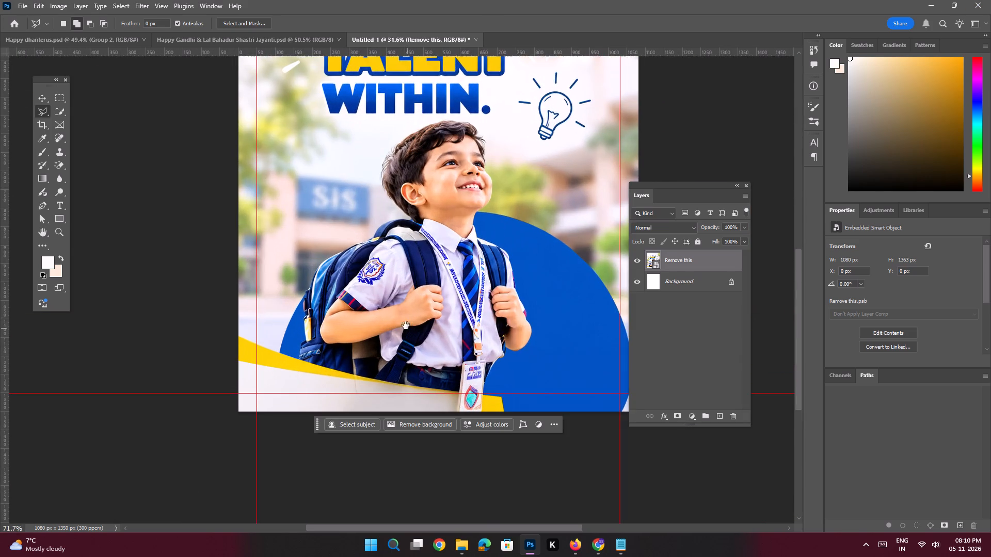
pyautogui.keyDown('ctrl'); pyautogui.moveTo(377, 273); pyautogui.dragTo(424, 342); pyautogui.keyUp('ctrl')
pyautogui.moveTo(397, 271); pyautogui.dragTo(329, 308)
pyautogui.keyDown('ctrl'); pyautogui.moveTo(290, 291); pyautogui.dragTo(313, 320); pyautogui.keyUp('ctrl')
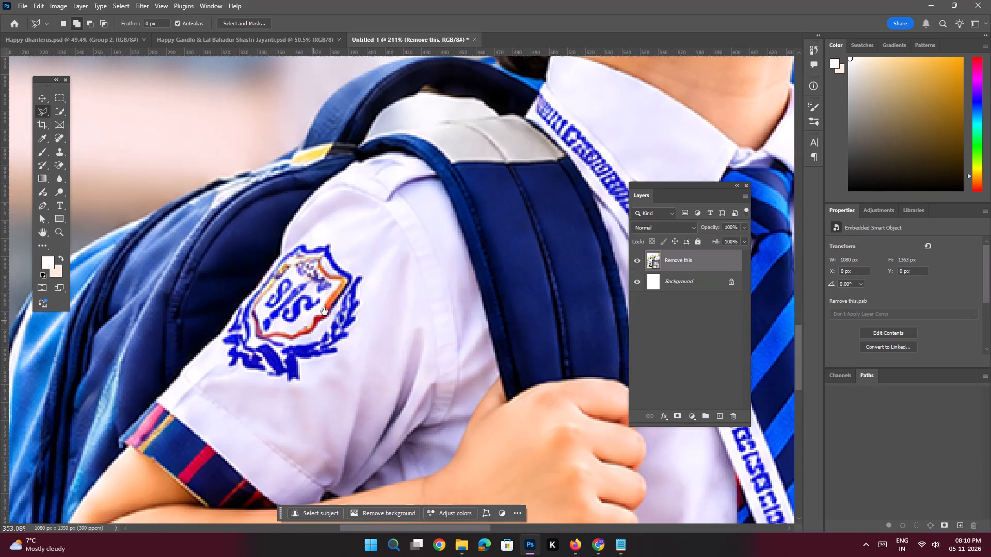
pyautogui.press('e')
pyautogui.click(366, 354)
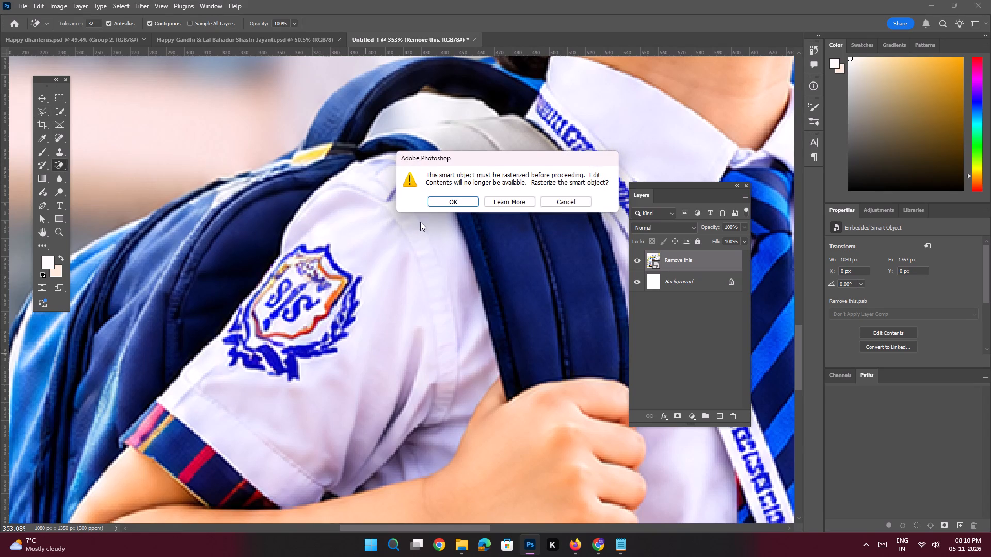
pyautogui.click(443, 202)
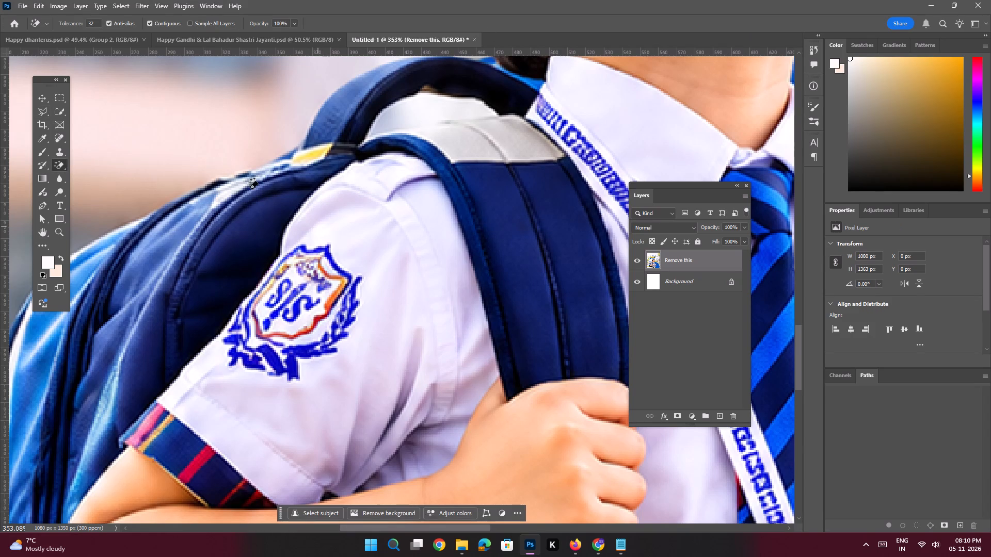
# Outline the SIS crest on the boy's shirt sleeve with the Polygonal Lasso and close the selection.
pyautogui.click(46, 113)
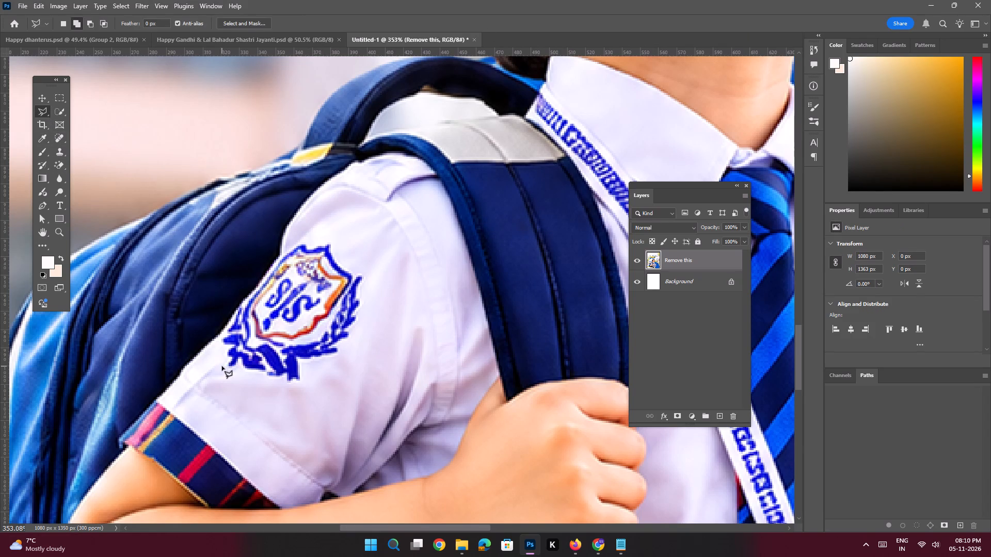
pyautogui.click(222, 366)
pyautogui.click(266, 387)
pyautogui.click(290, 392)
pyautogui.click(317, 373)
pyautogui.moveTo(370, 344); pyautogui.dragTo(371, 338)
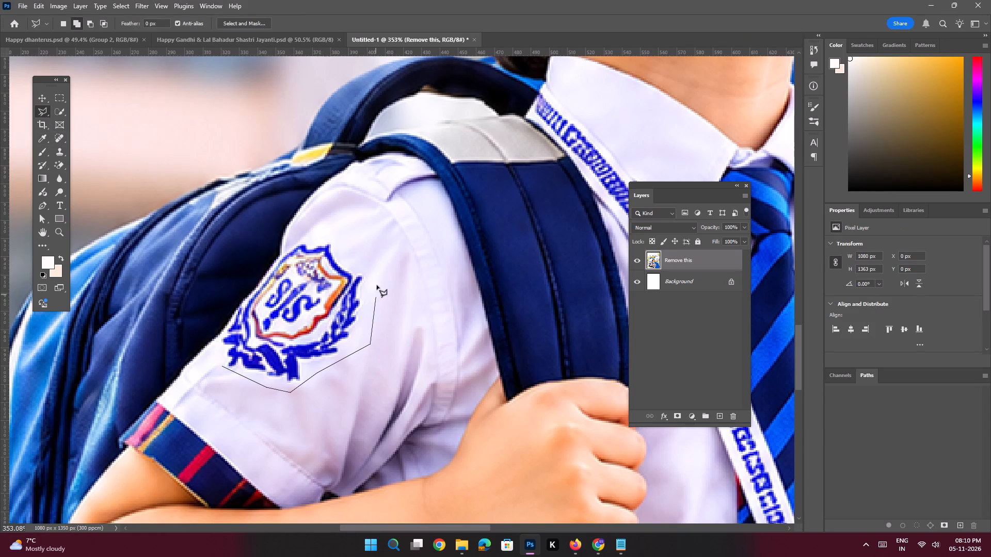
pyautogui.click(377, 285)
pyautogui.click(367, 252)
pyautogui.click(325, 232)
pyautogui.click(299, 236)
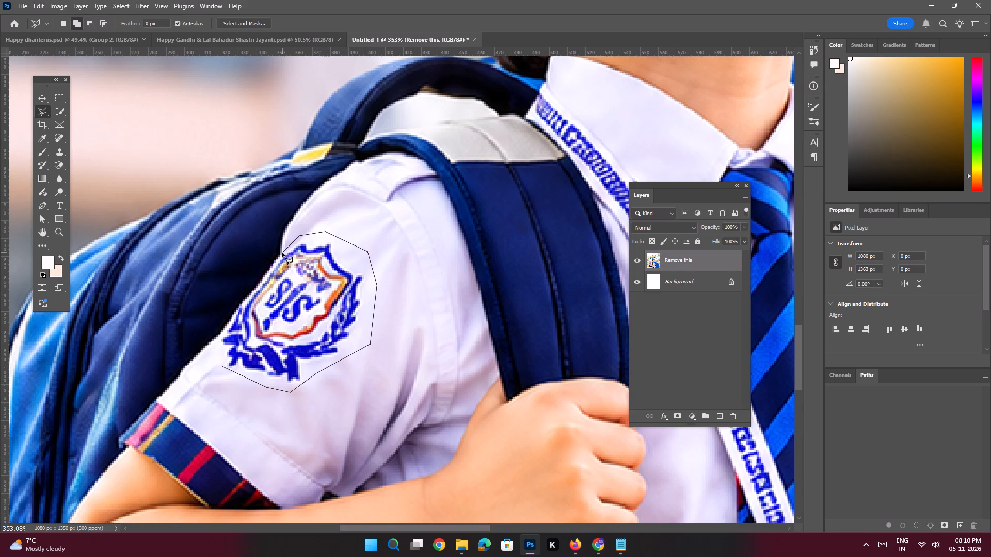
pyautogui.click(281, 254)
pyautogui.click(257, 287)
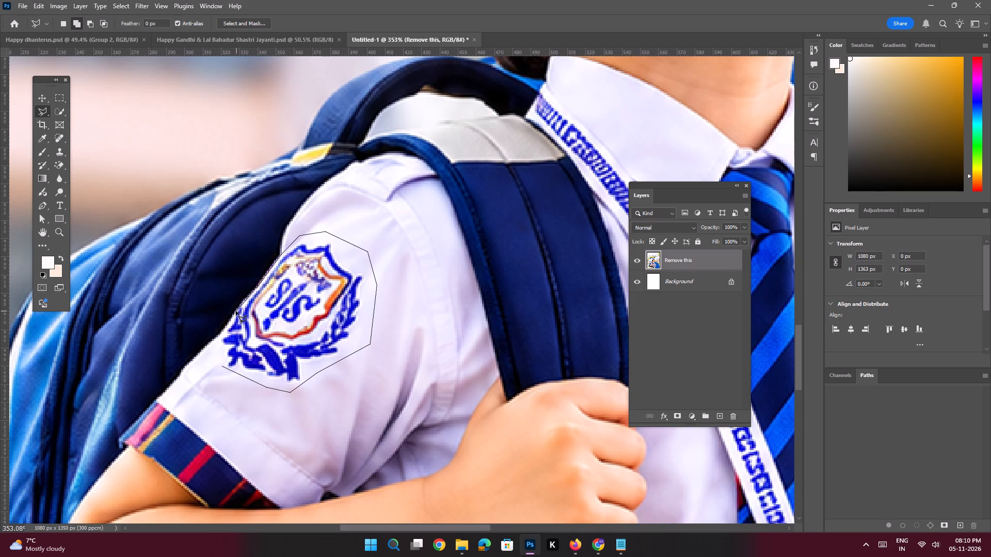
pyautogui.click(236, 311)
pyautogui.click(223, 333)
pyautogui.click(216, 350)
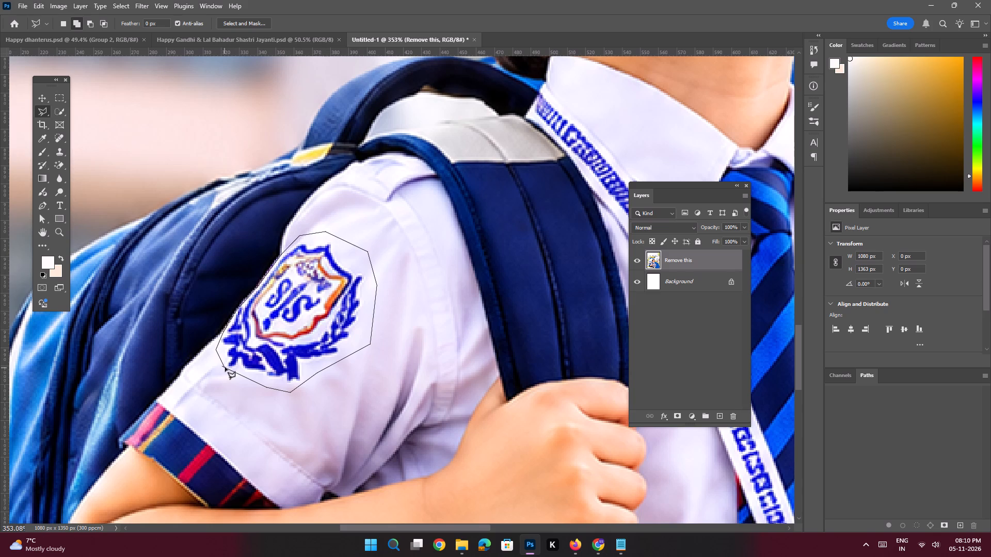
pyautogui.doubleClick(225, 367)
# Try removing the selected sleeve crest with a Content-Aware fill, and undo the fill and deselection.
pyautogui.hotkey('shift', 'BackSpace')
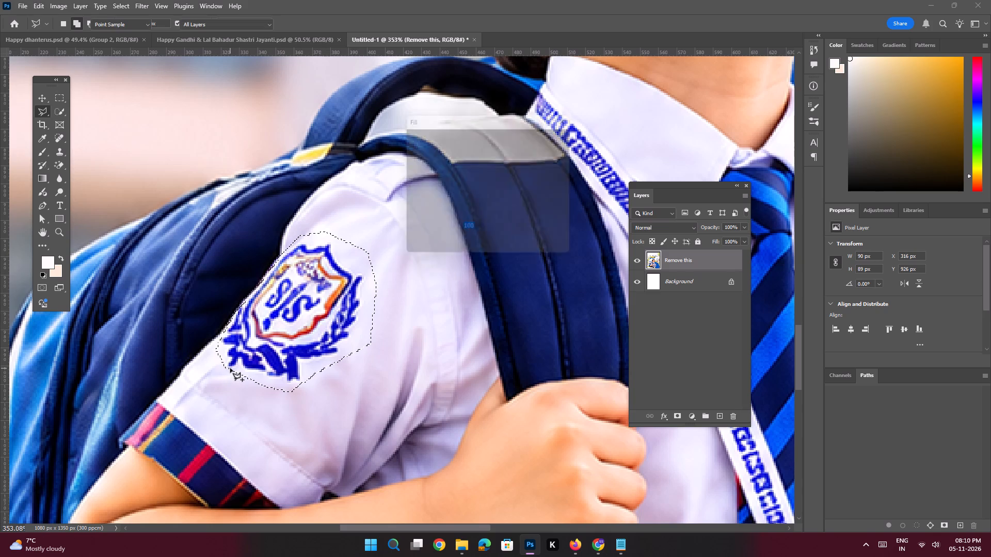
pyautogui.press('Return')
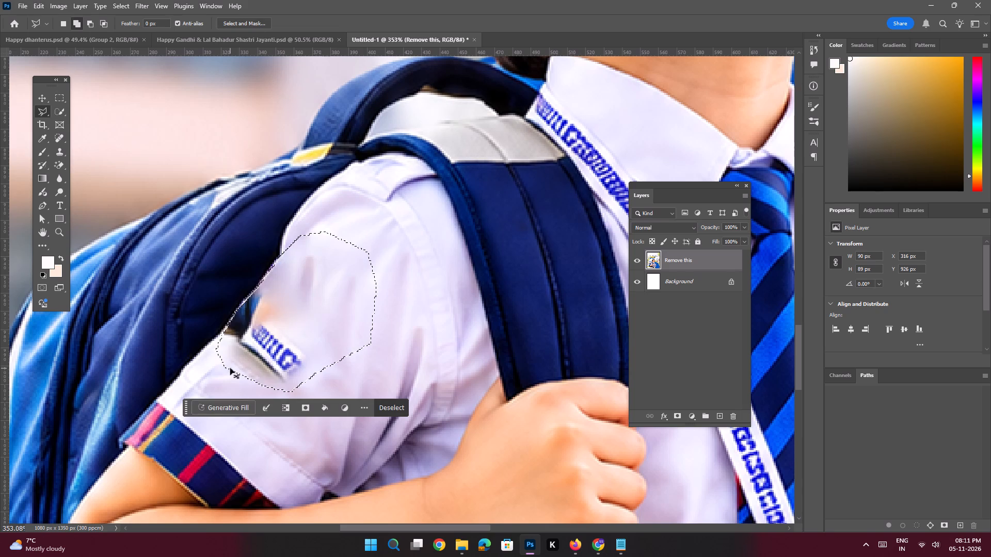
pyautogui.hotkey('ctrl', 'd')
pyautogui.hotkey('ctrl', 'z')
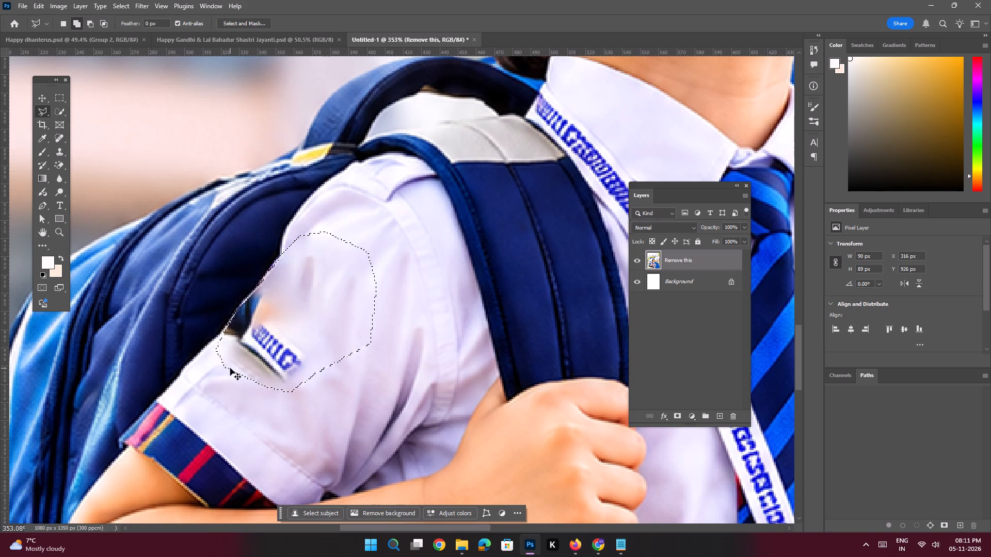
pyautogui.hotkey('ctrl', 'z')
# Run Generative Fill on the selected sleeve crest with the prompt "Remove this".
pyautogui.click(229, 412)
pyautogui.write('Remove this')
pyautogui.press('space')
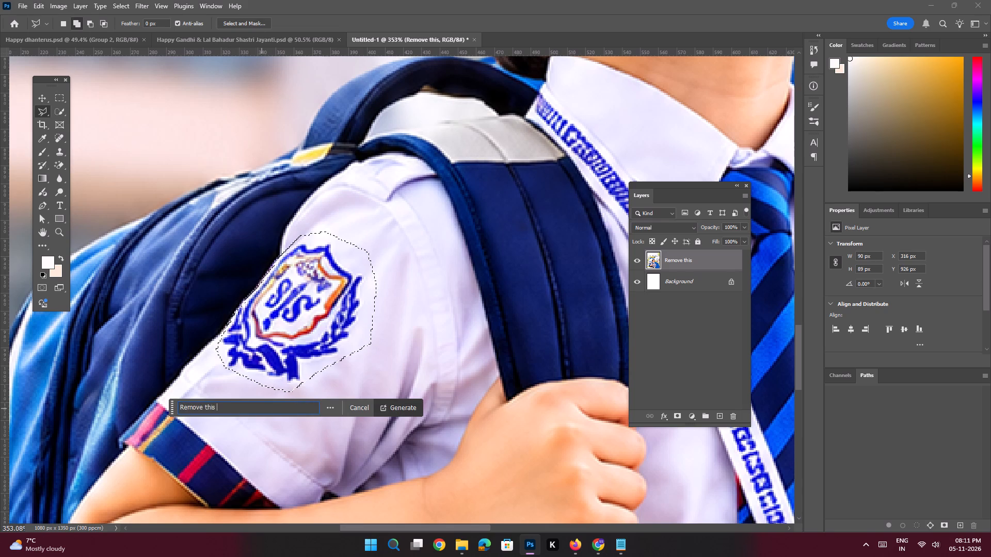
pyautogui.press('Return')
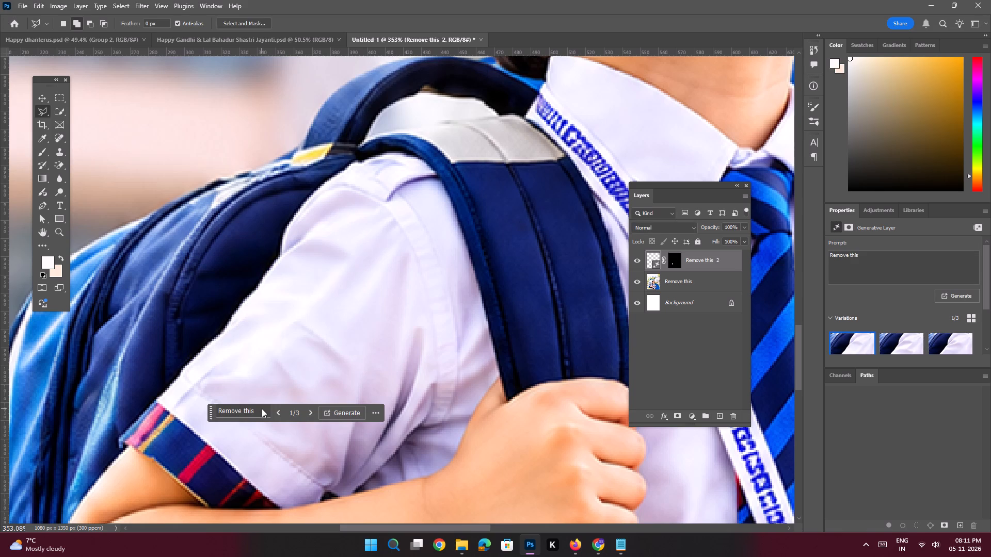
# Convert the "Remove this 2" generative layer and the "Remove this" poster layer into one smart object.
pyautogui.hotkey('ctrl', '0')
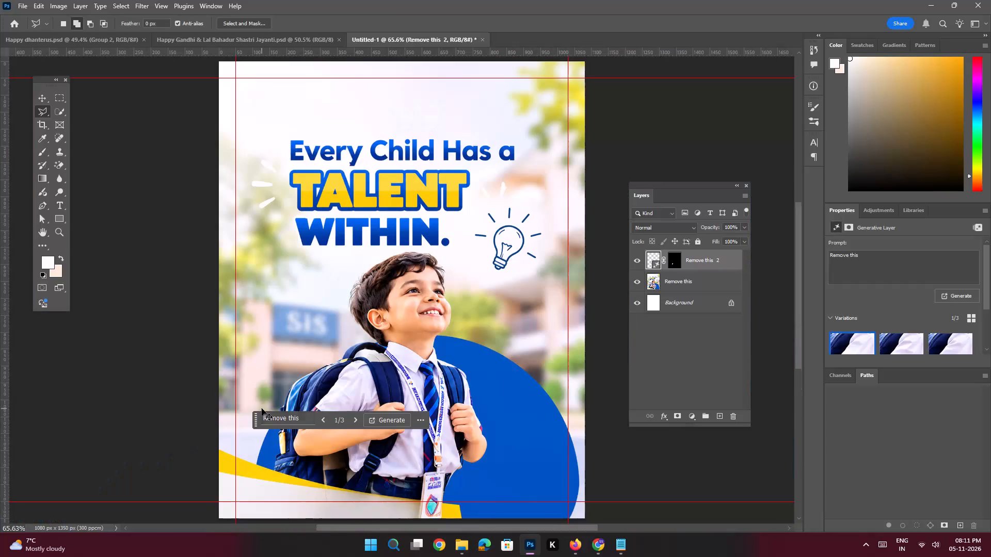
pyautogui.hotkey('ctrl', '0')
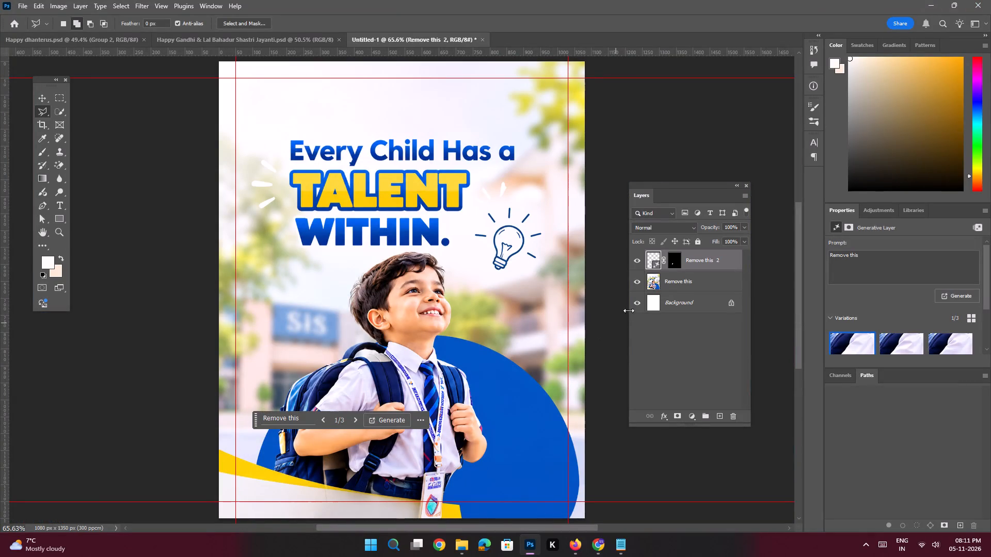
pyautogui.keyDown('shift'); pyautogui.click(674, 282); pyautogui.keyUp('shift')
pyautogui.rightClick(695, 262)
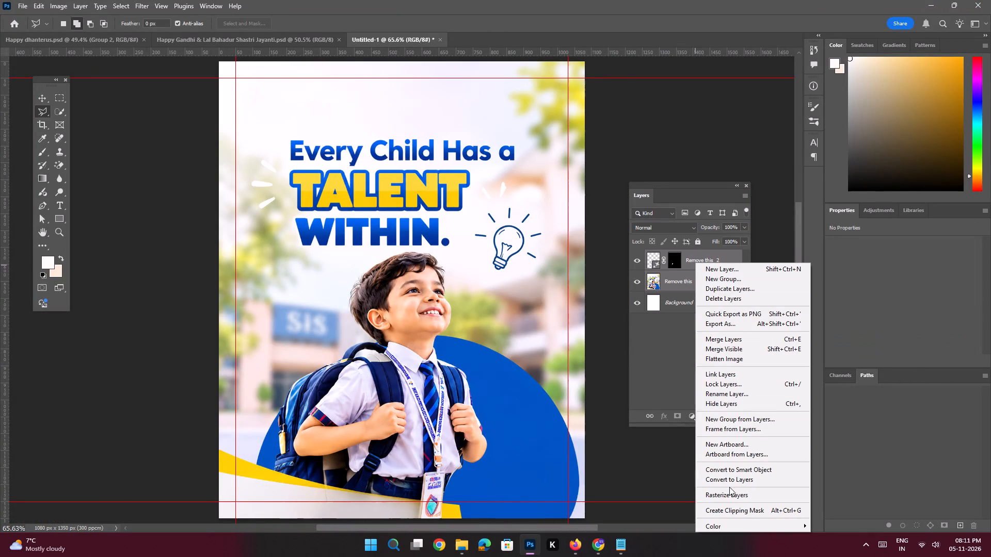
pyautogui.click(730, 464)
pyautogui.click(767, 468)
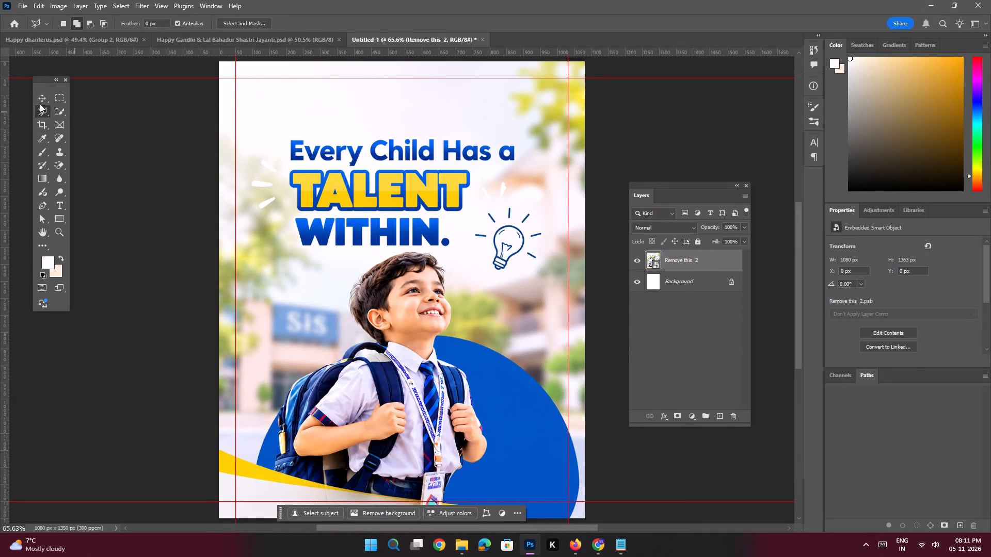
# Copy the SIS LOGO layer from the Happy Gandhi & Lal Bahadur Shastri Jayanti document into the Untitled-1 poster.
pyautogui.click(38, 96)
pyautogui.click(117, 162)
pyautogui.click(237, 42)
pyautogui.press('space')
pyautogui.press('space')
pyautogui.press('space')
pyautogui.press('space')
pyautogui.press('space')
pyautogui.moveTo(377, 151); pyautogui.dragTo(377, 165)
pyautogui.click(287, 142)
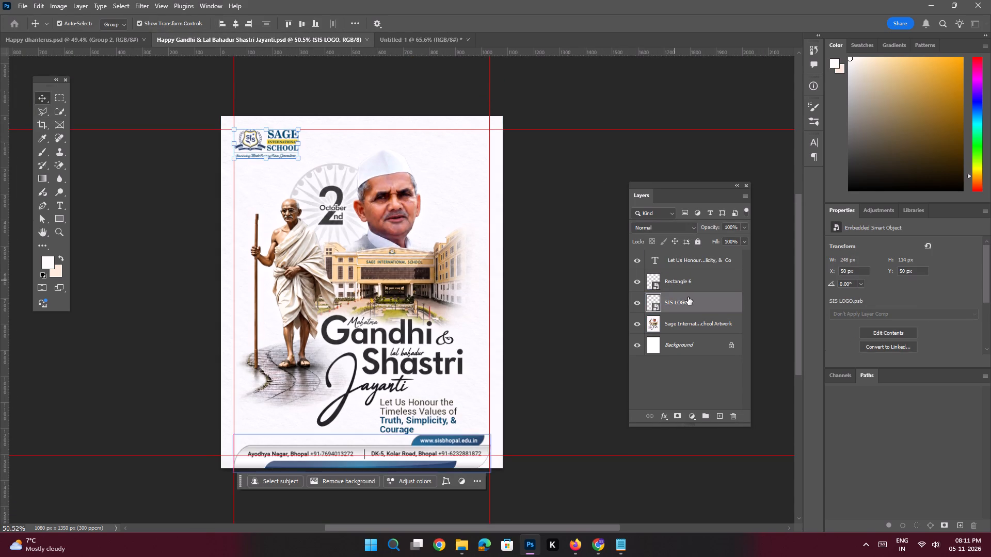
pyautogui.moveTo(689, 298); pyautogui.dragTo(402, 40)
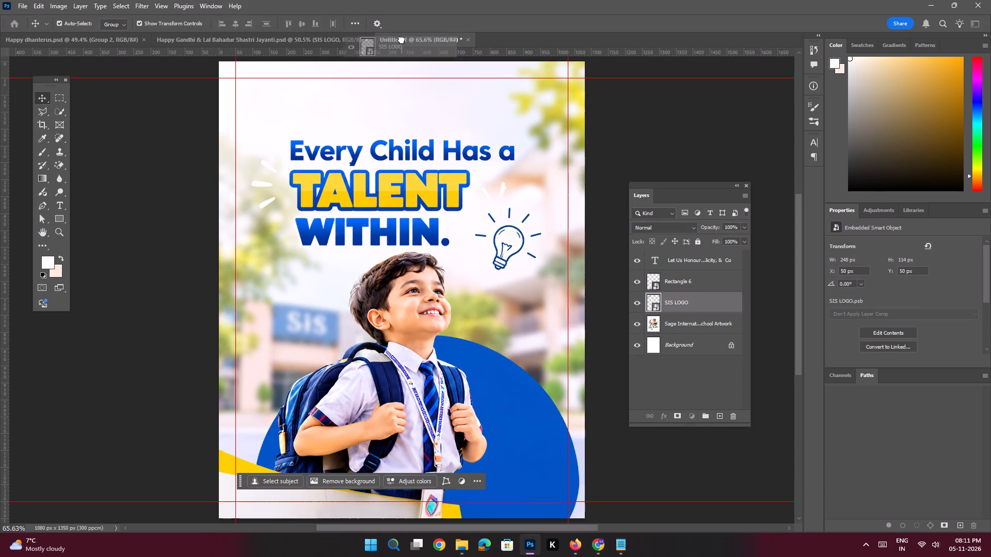
pyautogui.moveTo(402, 40); pyautogui.dragTo(309, 96)
# Move the SIS LOGO into the poster's top-left guide corner at X 50 px, Y 50 px.
pyautogui.press('space')
pyautogui.keyDown('ctrl'); pyautogui.moveTo(288, 91); pyautogui.dragTo(344, 193); pyautogui.keyUp('ctrl')
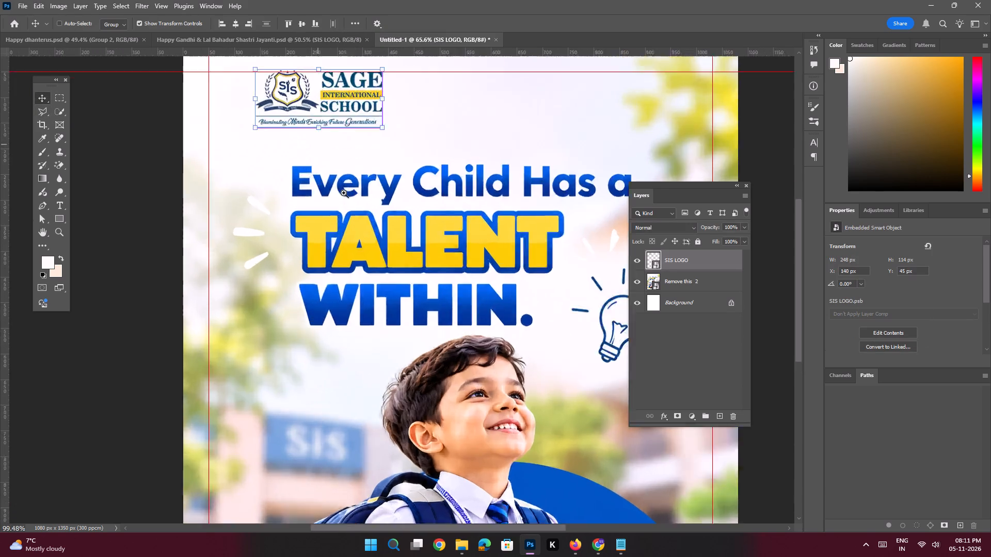
pyautogui.keyDown('ctrl'); pyautogui.moveTo(344, 193); pyautogui.dragTo(350, 205); pyautogui.keyUp('ctrl')
pyautogui.moveTo(338, 148); pyautogui.dragTo(433, 289)
pyautogui.moveTo(518, 245); pyautogui.dragTo(349, 256)
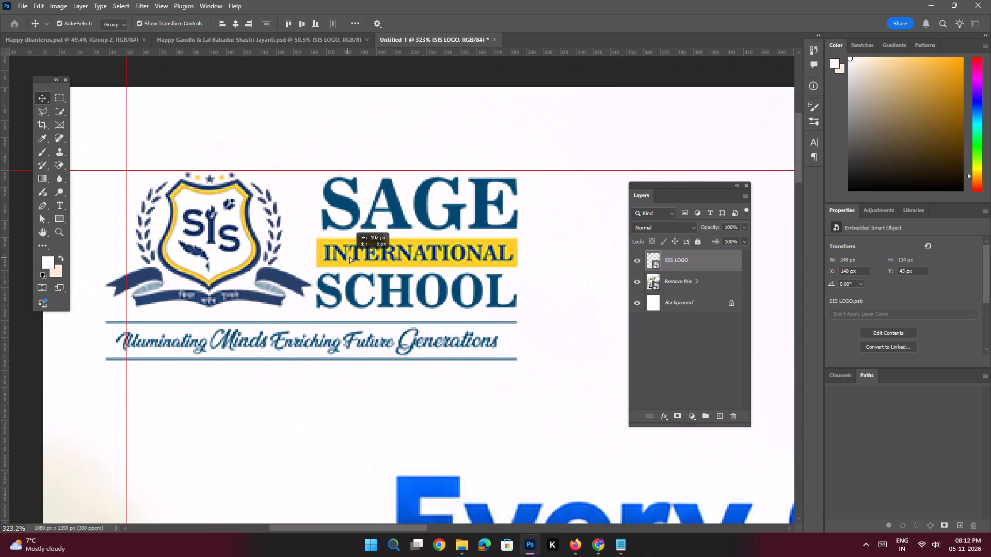
pyautogui.moveTo(349, 256); pyautogui.dragTo(365, 252)
# Copy the Rectangle 6 contact-bar layer from the Happy Gandhi & Lal Bahadur Shastri Jayanti document into the Untitled-1 poster.
pyautogui.press('space')
pyautogui.keyDown('ctrl'); pyautogui.moveTo(385, 255); pyautogui.dragTo(322, 235); pyautogui.keyUp('ctrl')
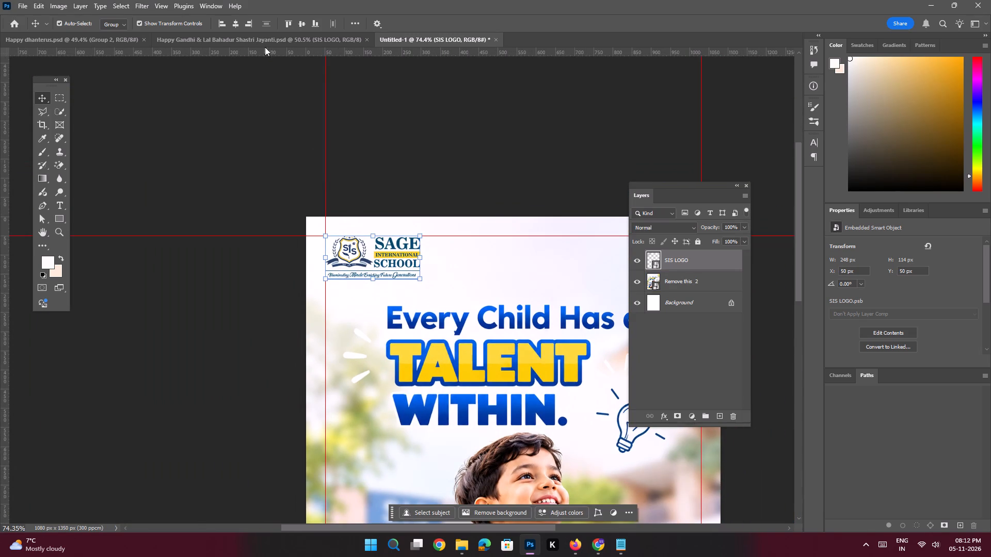
pyautogui.click(265, 41)
pyautogui.press('space')
pyautogui.press('space')
pyautogui.press('space')
pyautogui.press('space')
pyautogui.press('space')
pyautogui.press('space')
pyautogui.moveTo(380, 304); pyautogui.dragTo(381, 288)
pyautogui.click(381, 287)
pyautogui.click(436, 409)
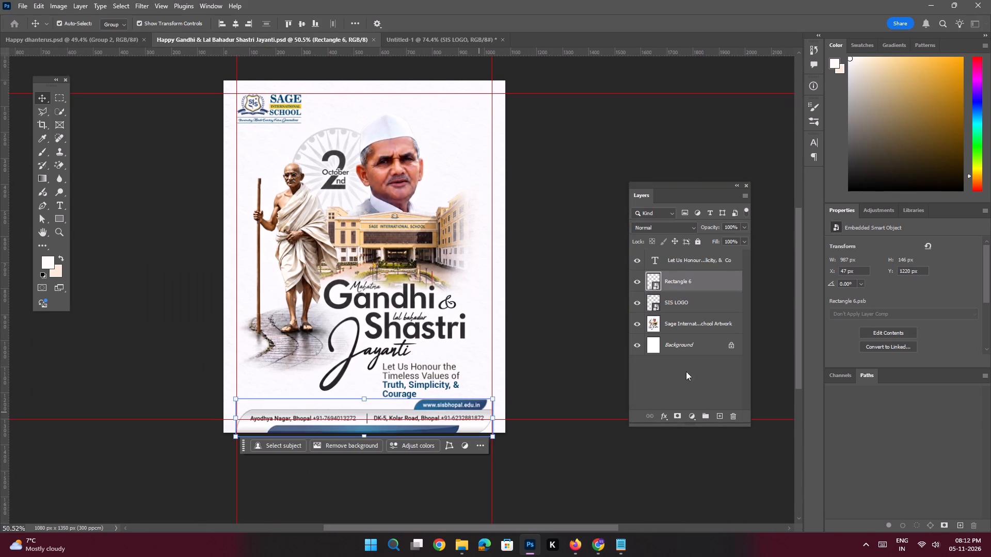
pyautogui.moveTo(682, 278); pyautogui.dragTo(424, 89)
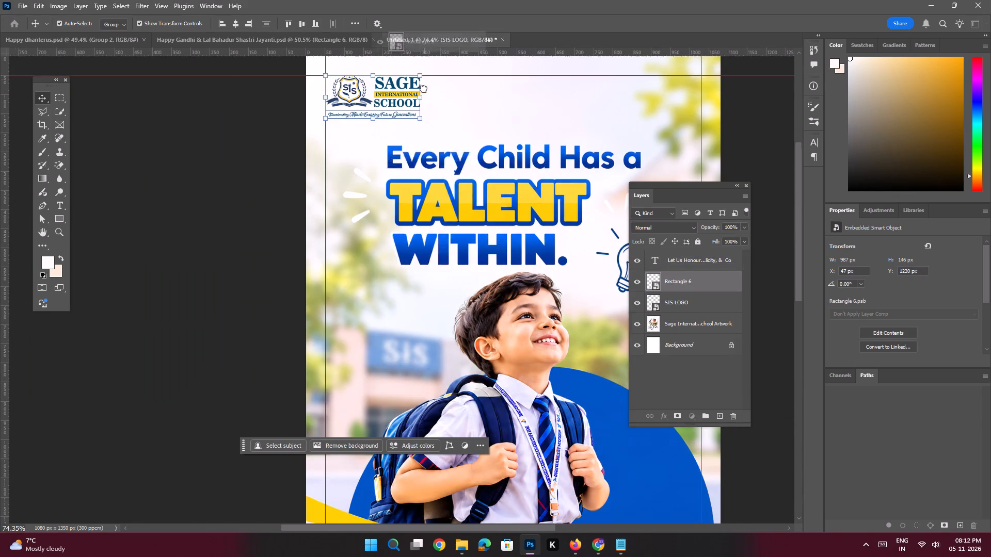
pyautogui.moveTo(424, 89); pyautogui.dragTo(490, 391)
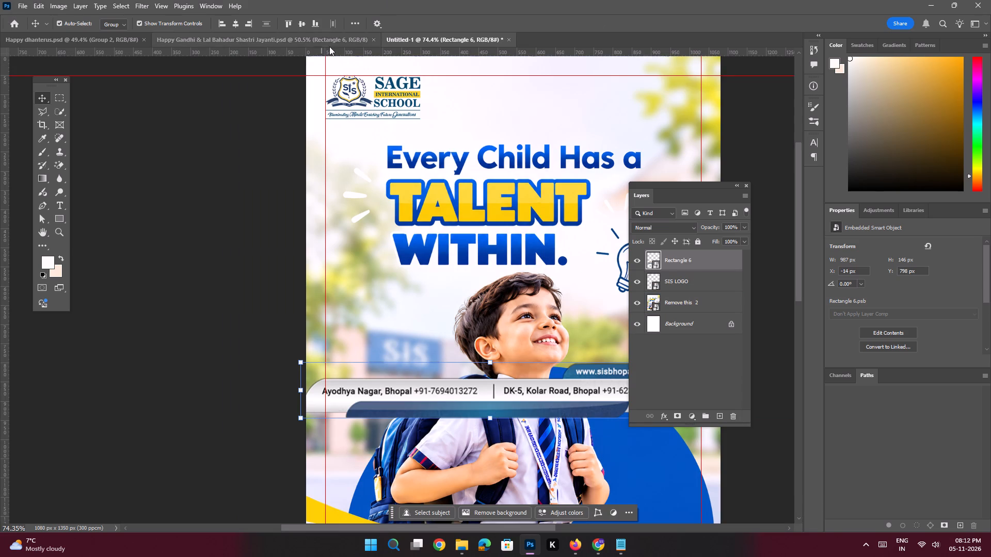
# Center the Rectangle 6 contact bar horizontally on the poster and align it to the canvas's bottom edge.
pyautogui.doubleClick(240, 25)
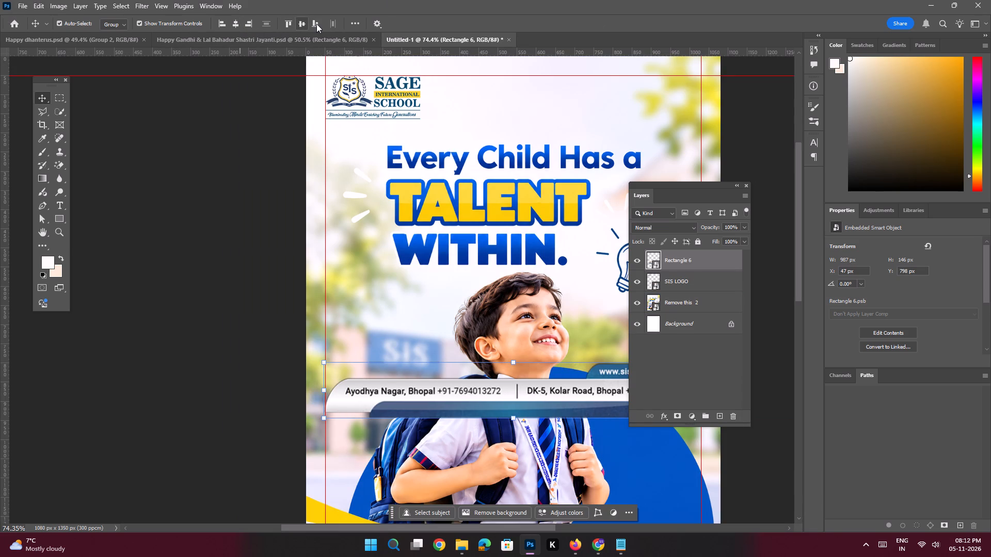
pyautogui.click(317, 24)
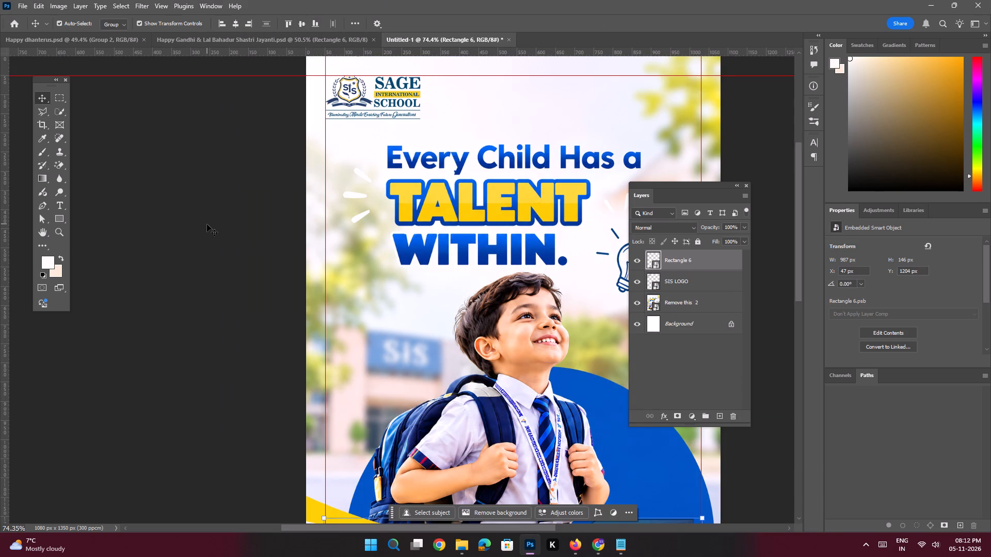
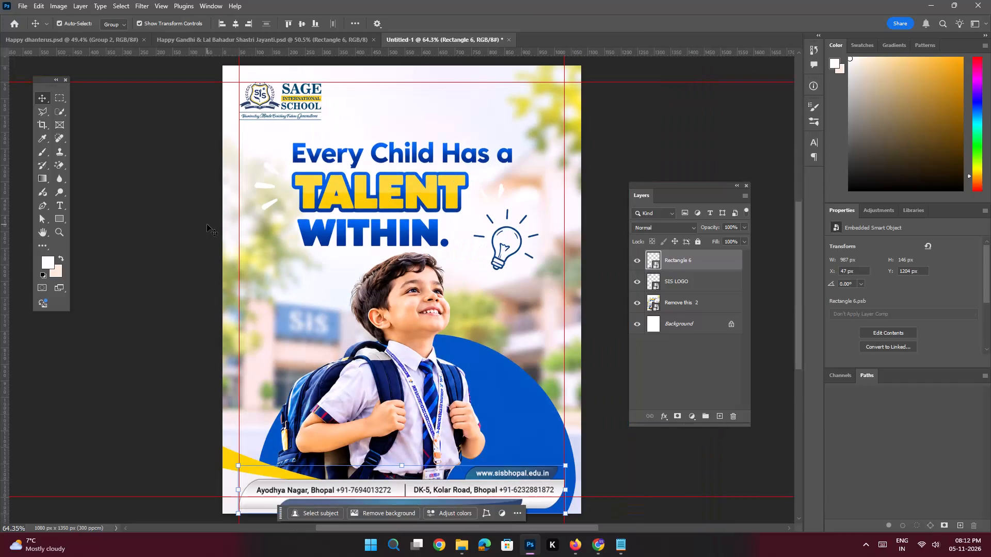
# Nudge the Rectangle 6 contact bar down over the poster's bottom edge to Y 1217 px.
pyautogui.press('space')
pyautogui.press('space')
pyautogui.press('space')
pyautogui.press('space')
pyautogui.press('space')
pyautogui.press('space')
pyautogui.press('space')
pyautogui.press('space')
pyautogui.press('space')
pyautogui.press('space')
pyautogui.press('space')
pyautogui.press('space')
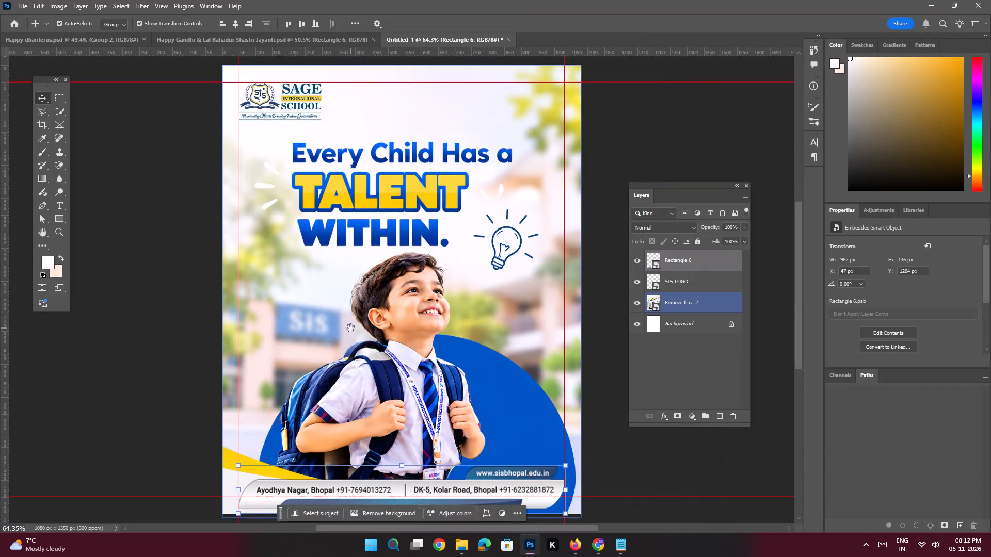
pyautogui.moveTo(350, 328); pyautogui.dragTo(364, 262)
pyautogui.hotkey('shift', 'Down')
pyautogui.hotkey('shift', 'Down')
pyautogui.hotkey('shift', 'Down')
pyautogui.hotkey('shift', 'Up')
pyautogui.hotkey('shift', 'Up')
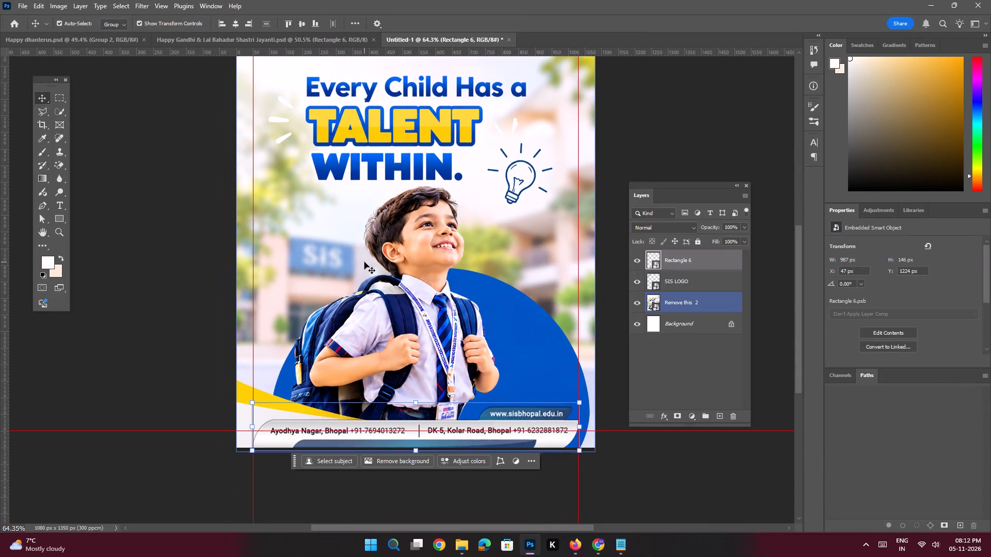
pyautogui.hotkey('shift', 'Up')
pyautogui.hotkey('shift', 'Down')
pyautogui.press('Down')
pyautogui.press('Down')
pyautogui.press('Down')
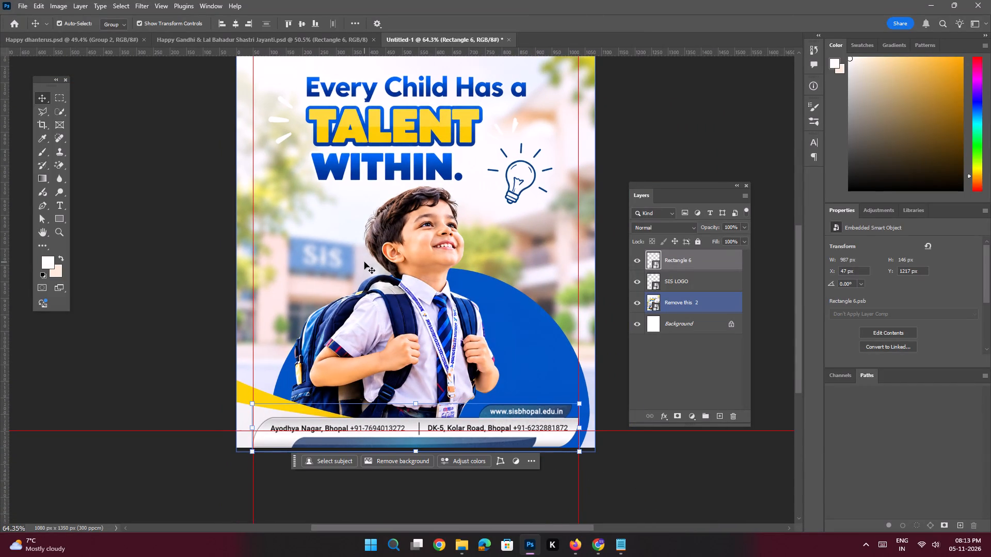
# Save the poster as a Photoshop file named Every child in the SIS folder on the Desktop.
pyautogui.hotkey('ctrl', 's')
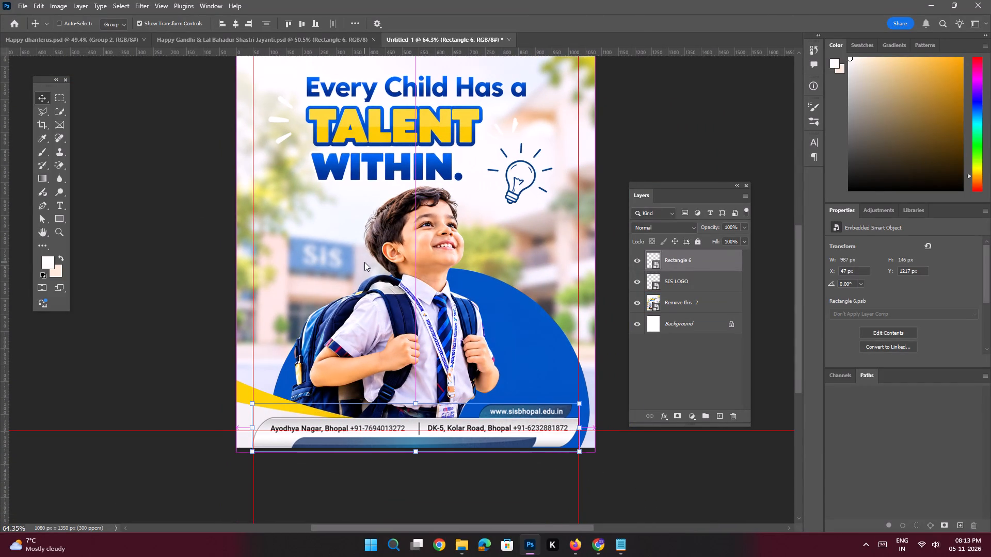
pyautogui.doubleClick(46, 94)
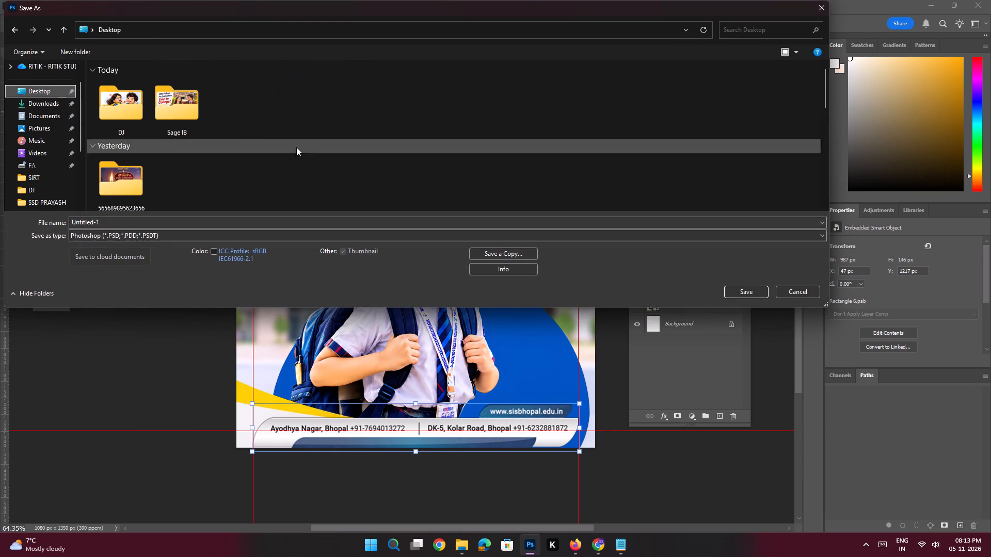
pyautogui.click(175, 113)
pyautogui.write('SIS')
pyautogui.doubleClick(129, 106)
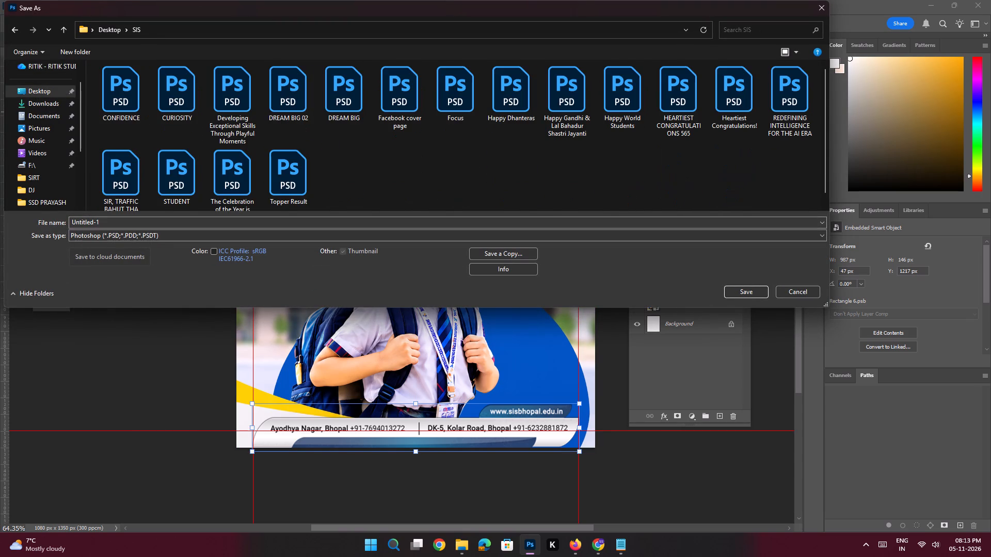
pyautogui.click(124, 226)
pyautogui.write('Every child')
pyautogui.press('space')
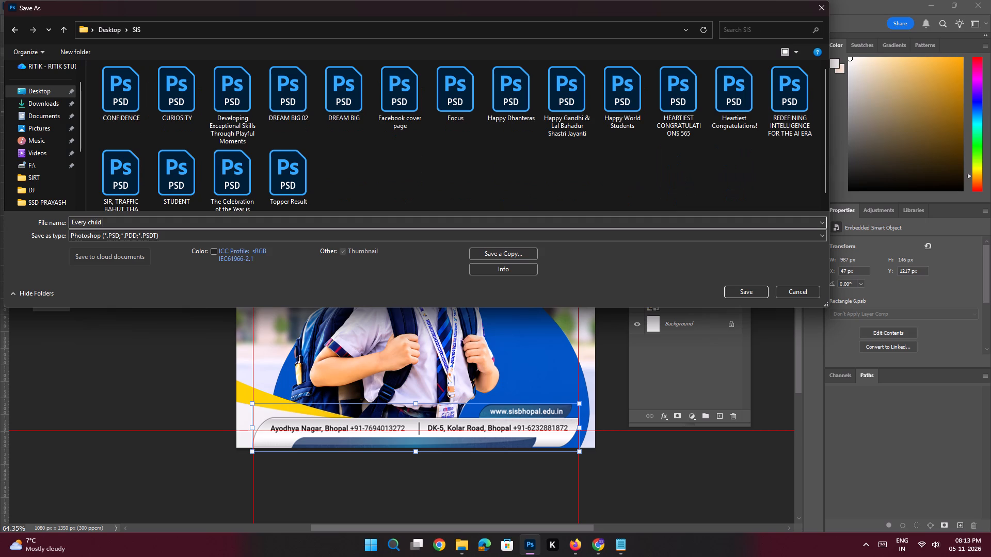
pyautogui.press('Return')
# Close the Happy Gandhi & Lal Bahadur Shastri Jayanti document and deselect the layers in the Every child poster.
pyautogui.press('space')
pyautogui.keyDown('ctrl'); pyautogui.moveTo(383, 248); pyautogui.dragTo(372, 245); pyautogui.keyUp('ctrl')
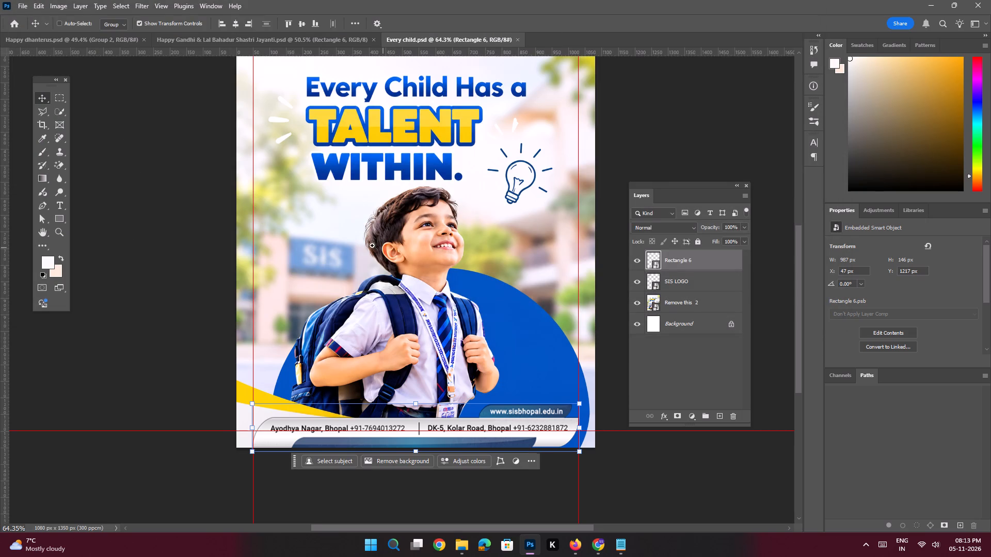
pyautogui.keyDown('ctrl'); pyautogui.moveTo(372, 245); pyautogui.dragTo(362, 243); pyautogui.keyUp('ctrl')
pyautogui.moveTo(445, 185); pyautogui.dragTo(412, 215)
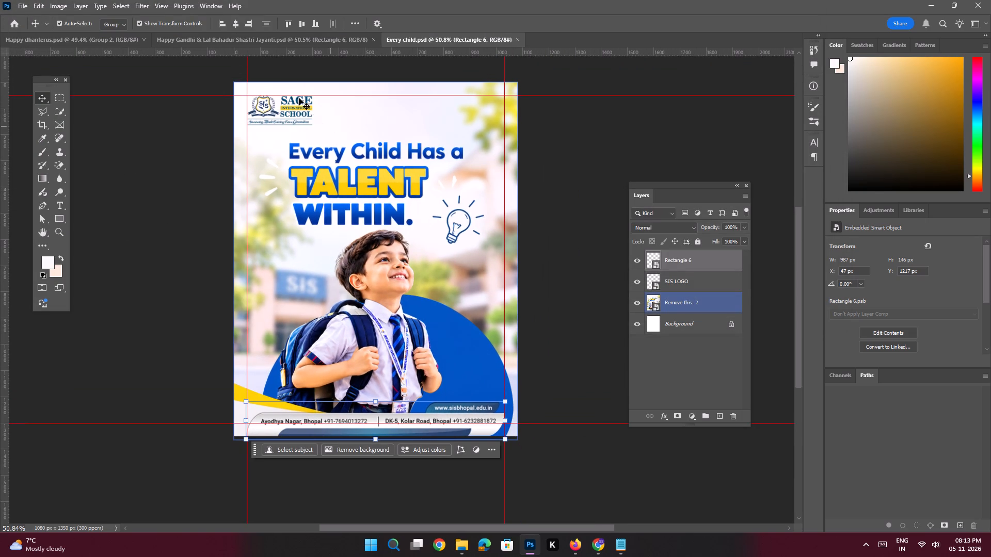
pyautogui.click(269, 43)
pyautogui.click(373, 42)
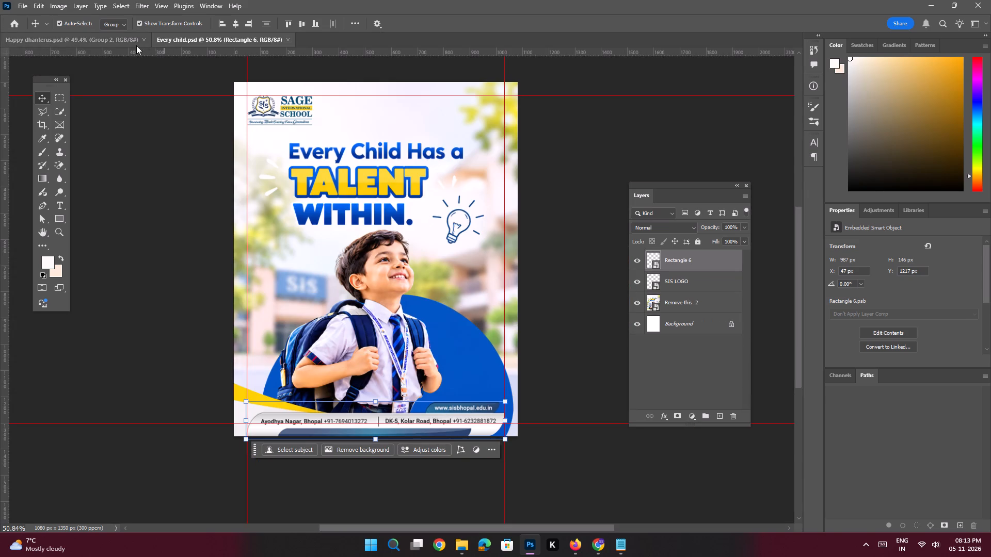
pyautogui.press('space')
pyautogui.press('space')
pyautogui.press('space')
pyautogui.press('space')
pyautogui.moveTo(386, 257); pyautogui.dragTo(369, 256)
pyautogui.click(552, 218)
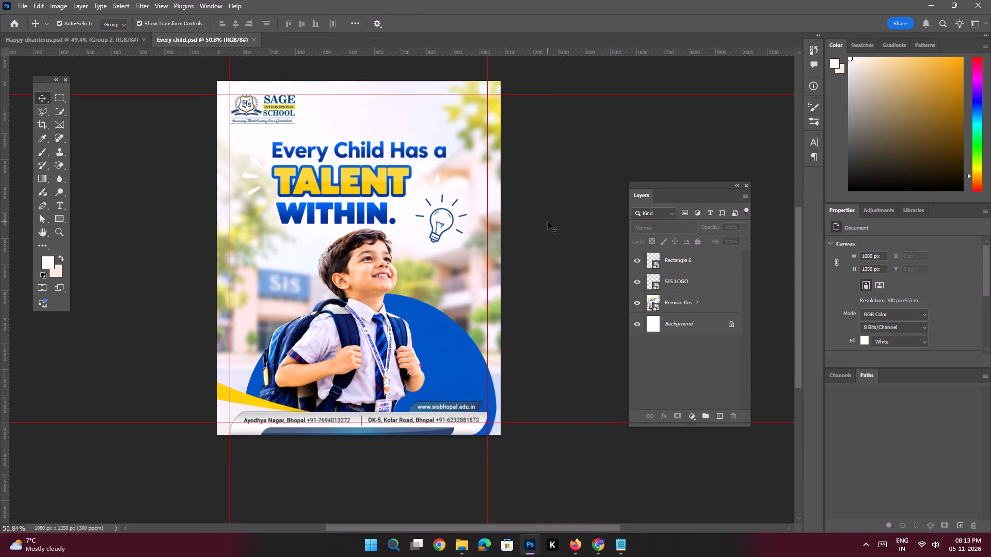
# Create a new blank document from the recent 1080 x 1350 px, 300 ppcm custom preset.
pyautogui.hotkey('ctrl', 'n')
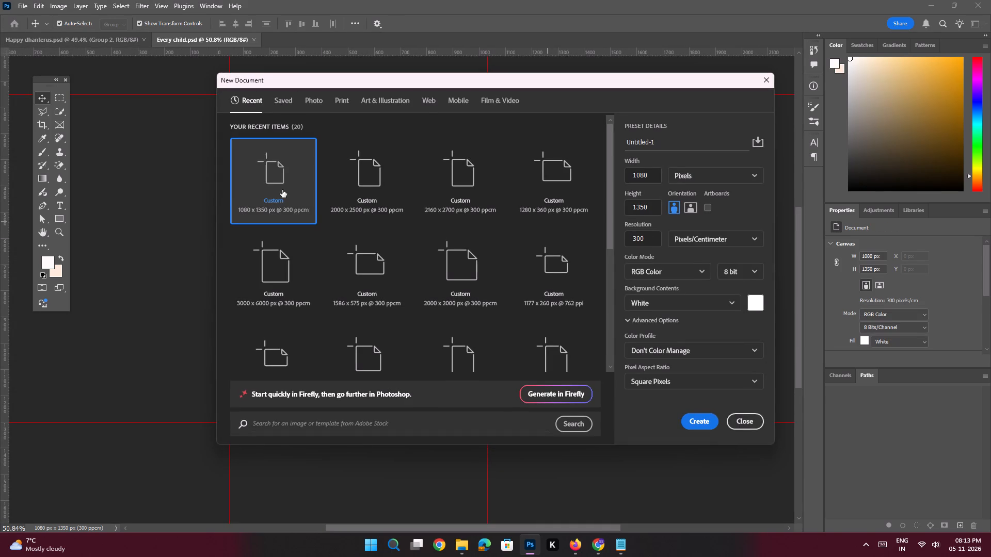
pyautogui.doubleClick(282, 190)
pyautogui.press('space')
pyautogui.keyDown('ctrl'); pyautogui.moveTo(409, 271); pyautogui.dragTo(396, 267); pyautogui.keyUp('ctrl')
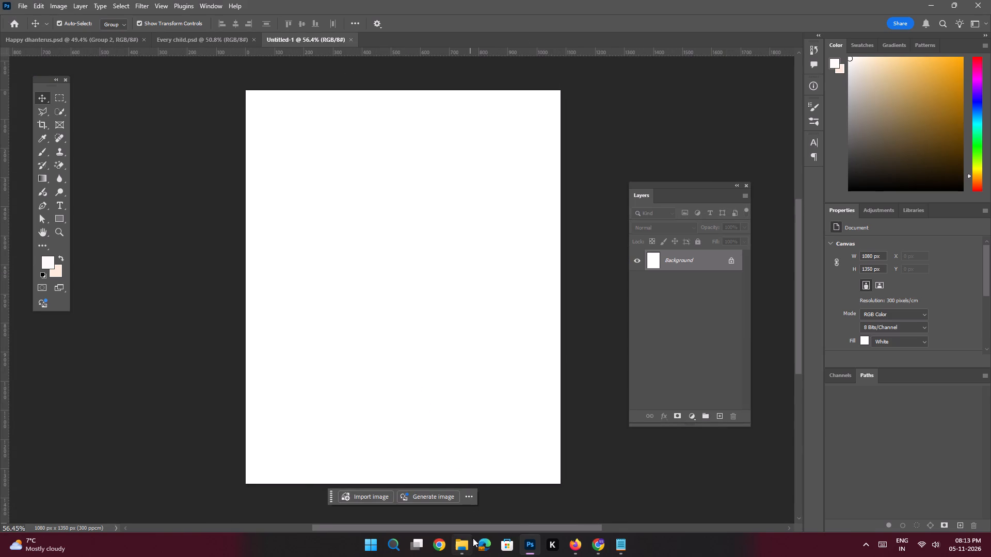
# Place the Sage International School Innovation Poster image from the Downloads folder into the new Untitled-1 document at full canvas size.
pyautogui.click(463, 516)
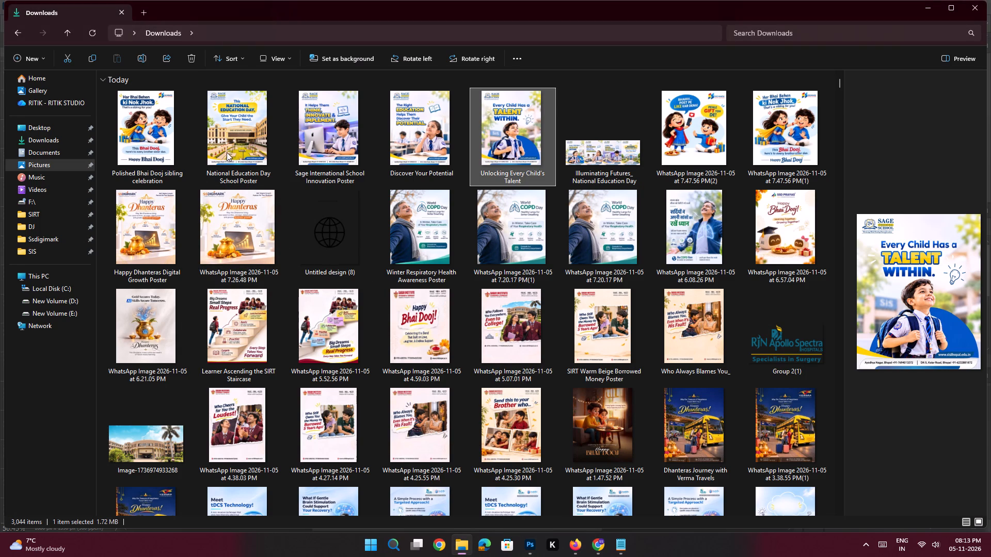
pyautogui.click(231, 149)
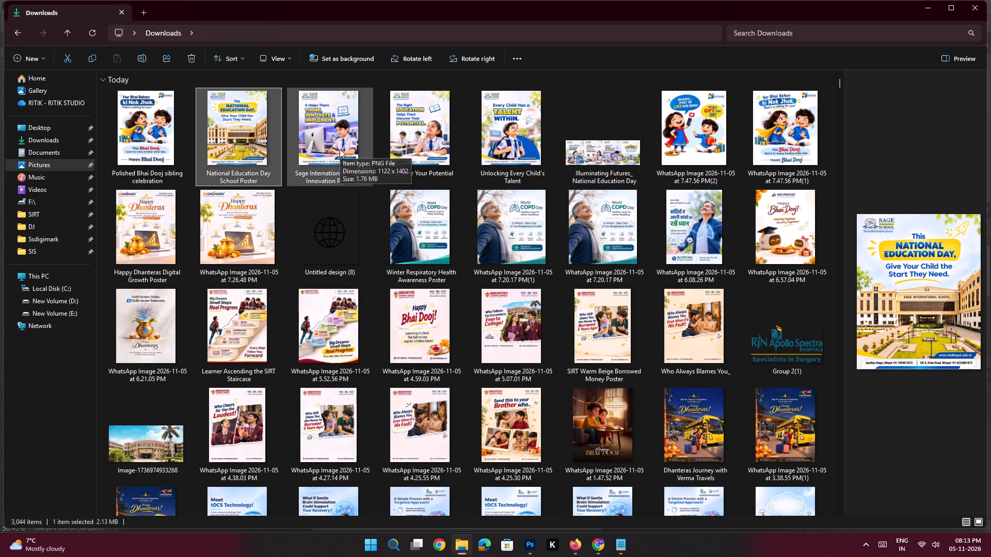
pyautogui.click(340, 149)
pyautogui.moveTo(333, 153); pyautogui.dragTo(530, 542)
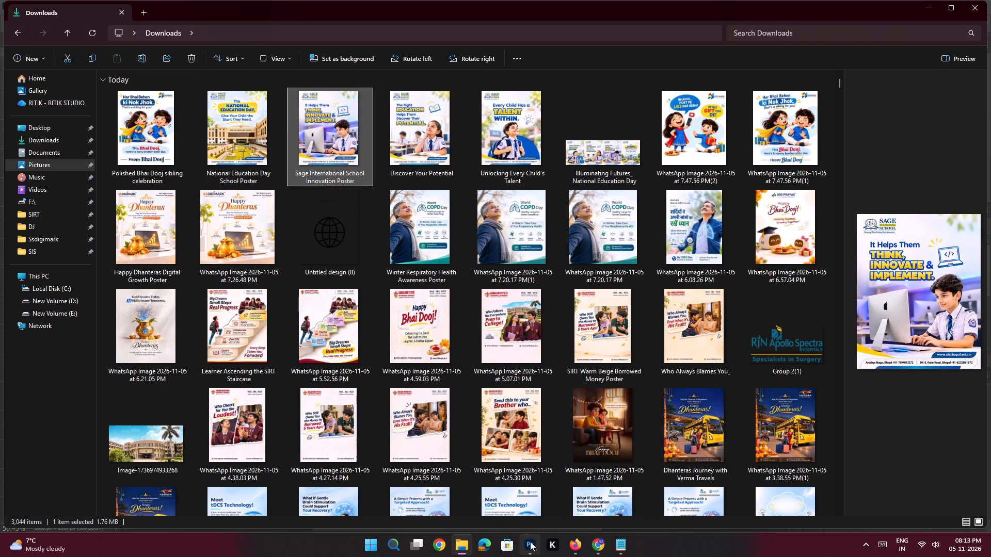
pyautogui.moveTo(530, 542); pyautogui.dragTo(406, 332)
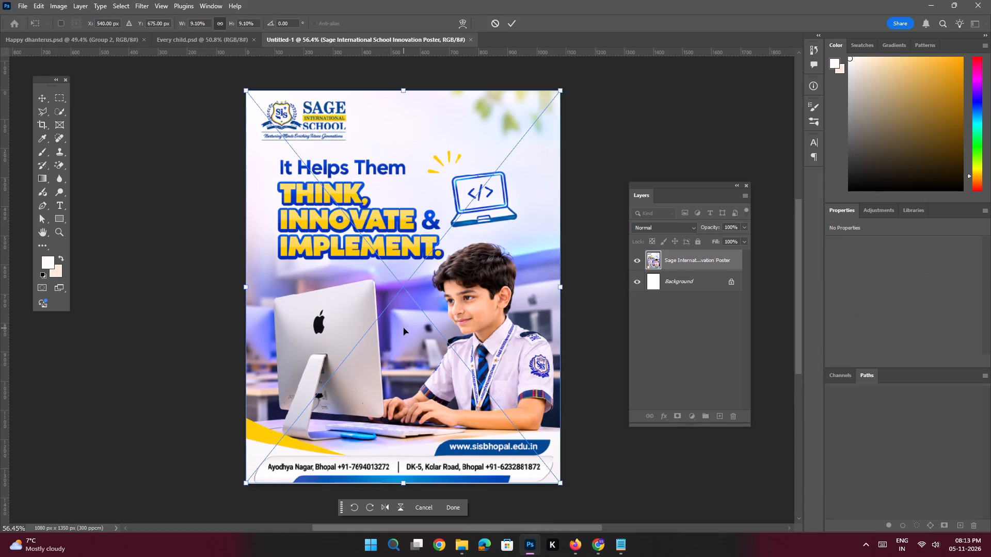
pyautogui.press('Return')
pyautogui.press('Return')
# Rasterize the placed Sage International School Innovation Poster smart object into a pixel layer.
pyautogui.press('space')
pyautogui.press('space')
pyautogui.press('space')
pyautogui.press('space')
pyautogui.press('space')
pyautogui.press('space')
pyautogui.press('space')
pyautogui.press('space')
pyautogui.press('space')
pyautogui.press('space')
pyautogui.press('space')
pyautogui.press('space')
pyautogui.moveTo(394, 251); pyautogui.dragTo(394, 263)
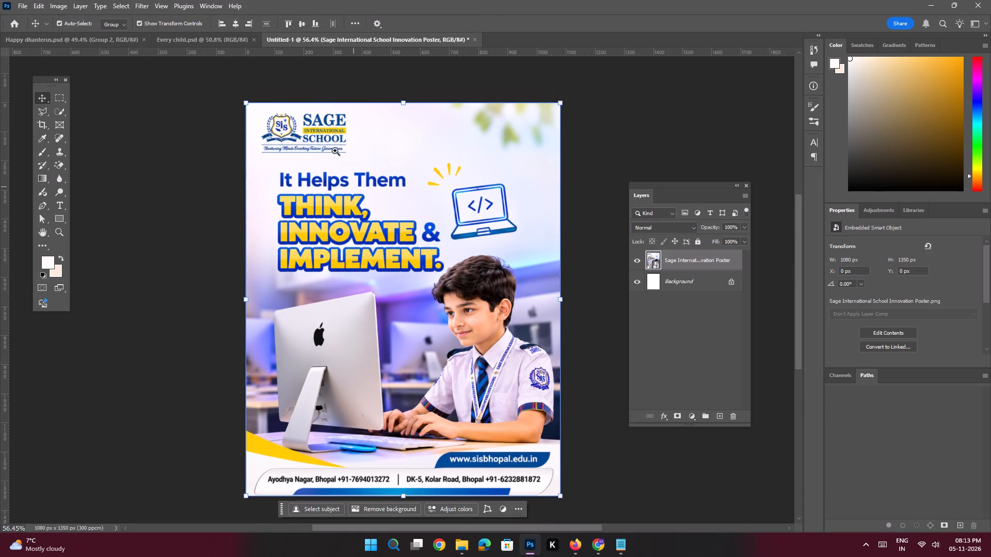
pyautogui.keyDown('ctrl'); pyautogui.moveTo(326, 135); pyautogui.dragTo(361, 205); pyautogui.keyUp('ctrl')
pyautogui.moveTo(370, 158); pyautogui.dragTo(362, 220)
pyautogui.press('e')
pyautogui.click(396, 224)
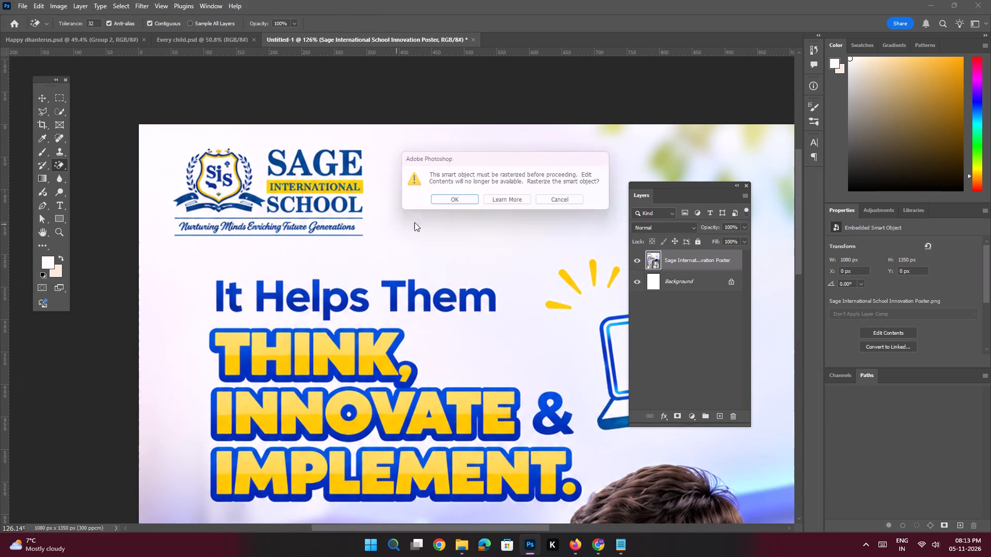
pyautogui.click(440, 200)
# Outline the baked-in Sage International School logo with the Polygonal Lasso and remove it using a Content-Aware fill at 100% opacity.
pyautogui.click(47, 107)
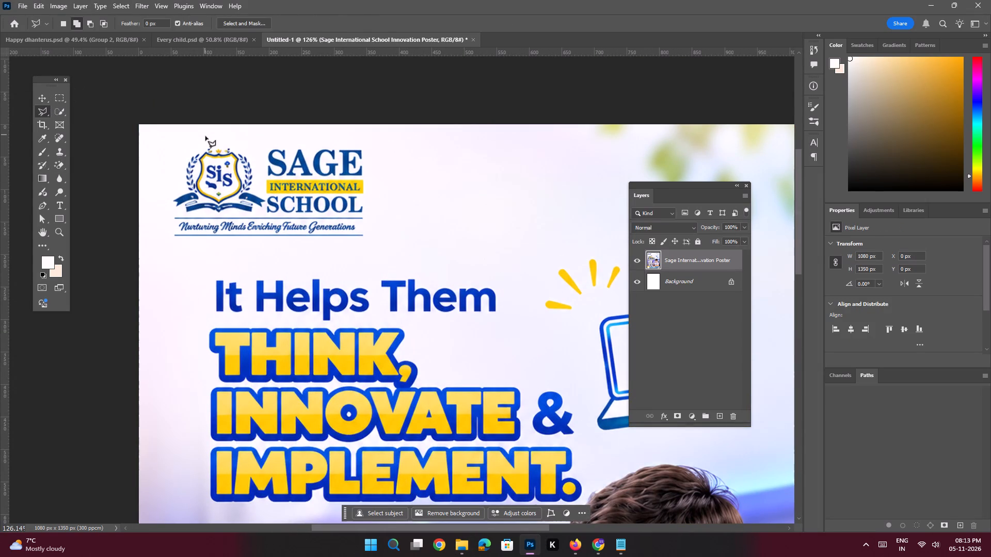
pyautogui.click(204, 141)
pyautogui.keyDown('shift'); pyautogui.click(369, 146); pyautogui.keyUp('shift')
pyautogui.keyDown('shift'); pyautogui.moveTo(365, 244); pyautogui.dragTo(359, 244); pyautogui.keyUp('shift')
pyautogui.keyDown('shift'); pyautogui.click(165, 243); pyautogui.keyUp('shift')
pyautogui.click(161, 168)
pyautogui.click(192, 143)
pyautogui.doubleClick(206, 140)
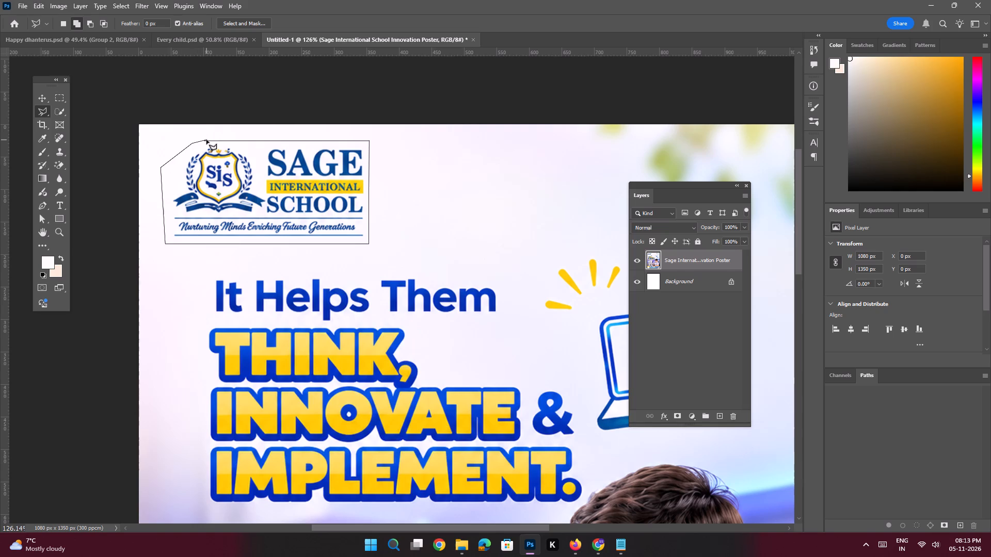
pyautogui.hotkey('shift', 'BackSpace')
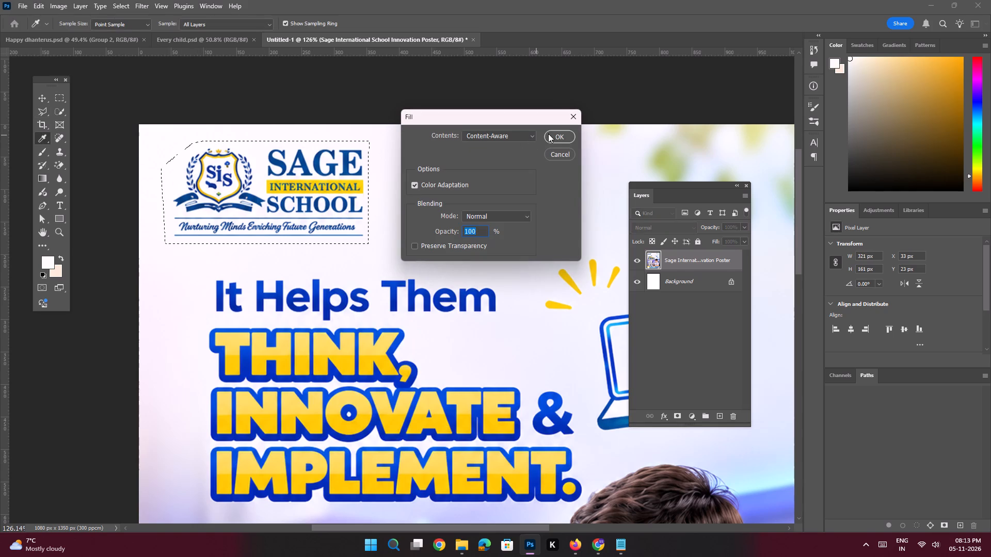
pyautogui.click(548, 134)
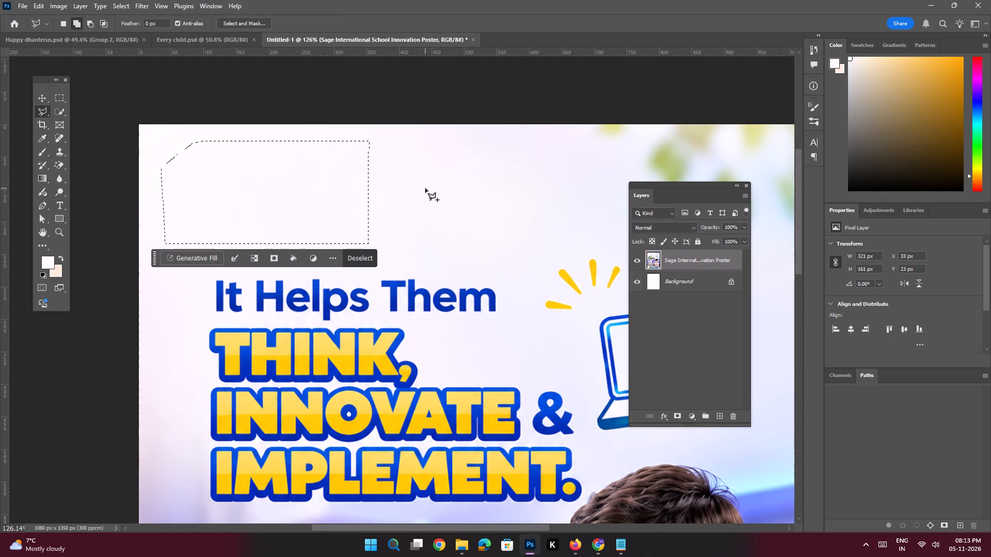
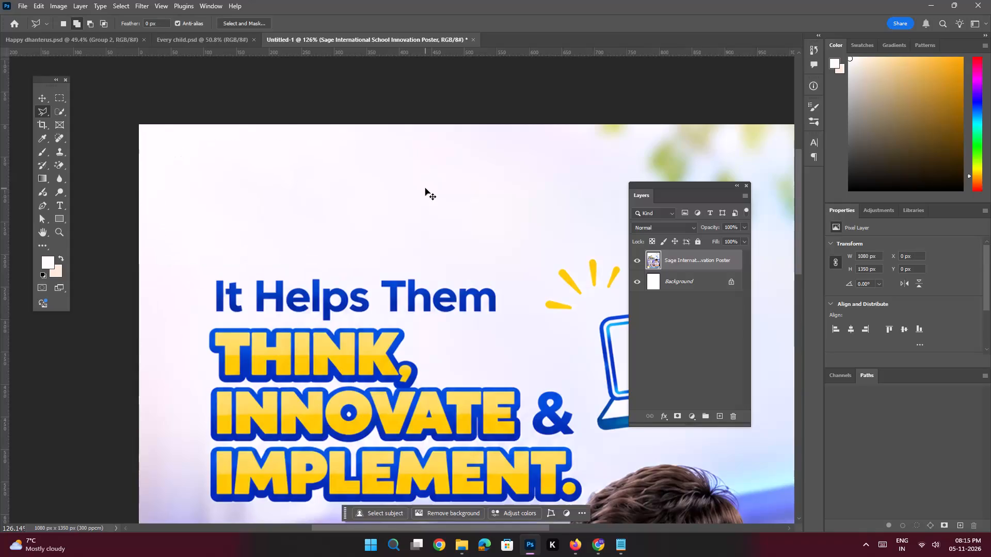
# Outline the baked-in contact footer and website banner with the Polygonal Lasso and run Generative Fill on it with the prompt "Remove this".
pyautogui.hotkey('ctrl', '0')
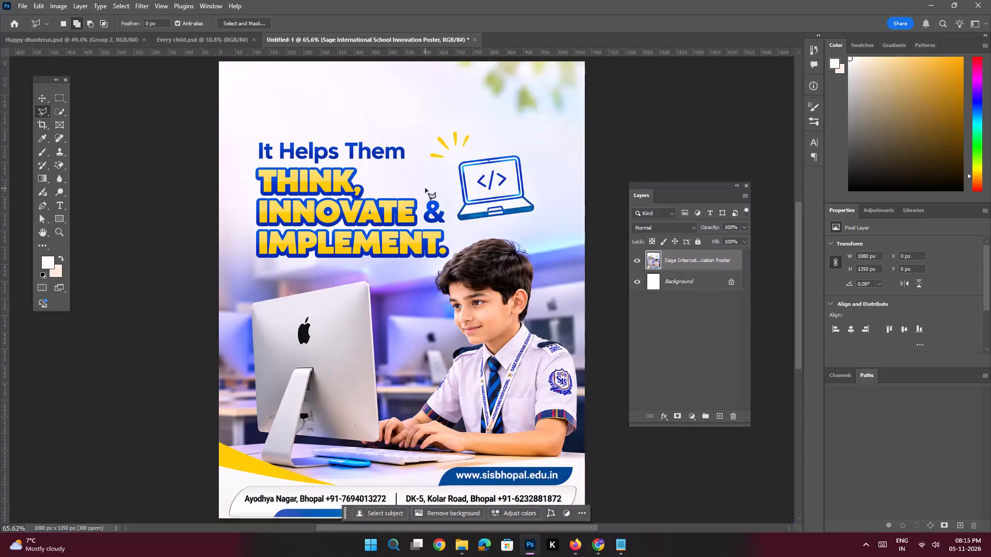
pyautogui.press('space')
pyautogui.press('space')
pyautogui.press('space')
pyautogui.press('space')
pyautogui.press('space')
pyautogui.press('space')
pyautogui.press('space')
pyautogui.press('space')
pyautogui.press('space')
pyautogui.press('space')
pyautogui.press('space')
pyautogui.press('space')
pyautogui.press('space')
pyautogui.press('space')
pyautogui.press('space')
pyautogui.press('space')
pyautogui.press('space')
pyautogui.press('space')
pyautogui.press('space')
pyautogui.press('space')
pyautogui.moveTo(505, 307); pyautogui.dragTo(482, 207)
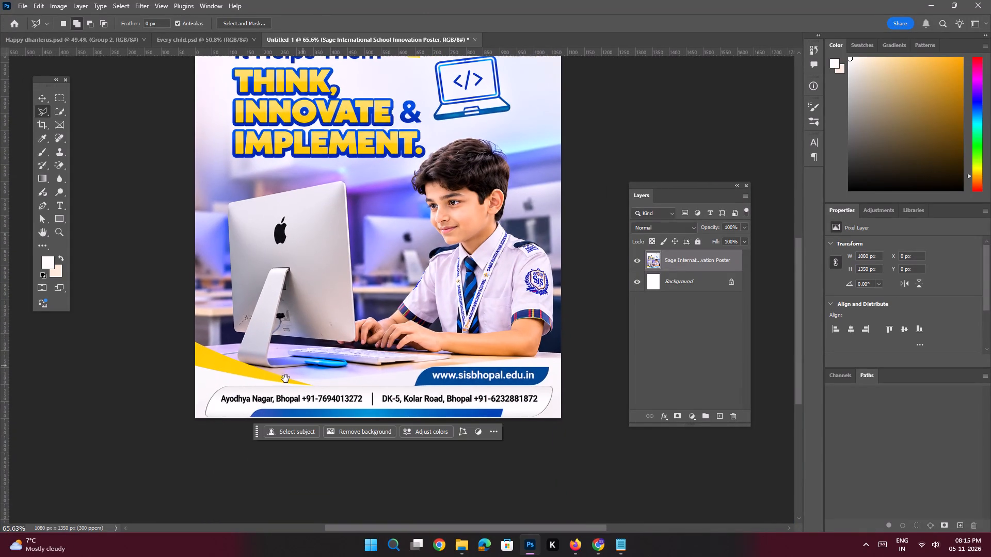
pyautogui.keyDown('ctrl'); pyautogui.click(207, 400); pyautogui.keyUp('ctrl')
pyautogui.click(235, 384)
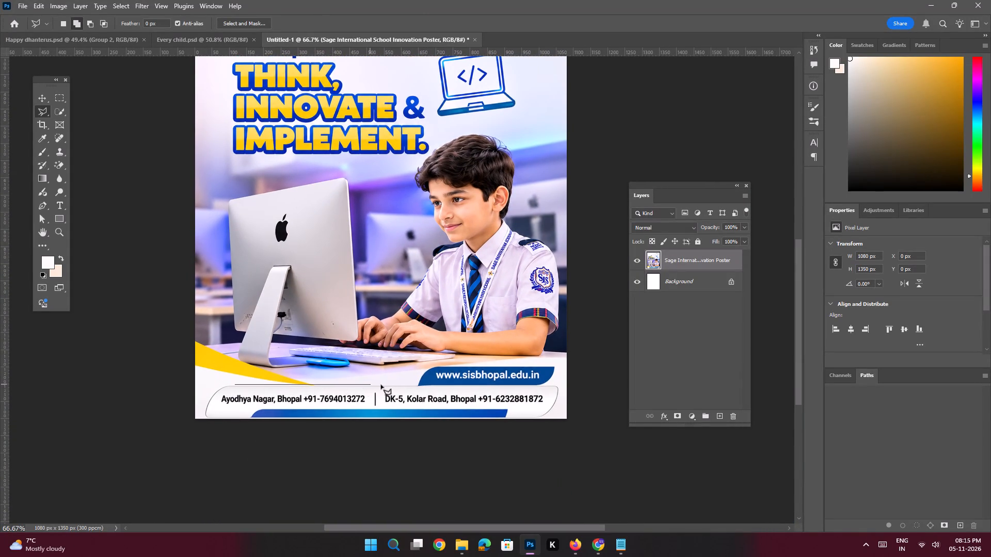
pyautogui.keyDown('shift'); pyautogui.click(413, 388); pyautogui.keyUp('shift')
pyautogui.click(421, 371)
pyautogui.click(428, 364)
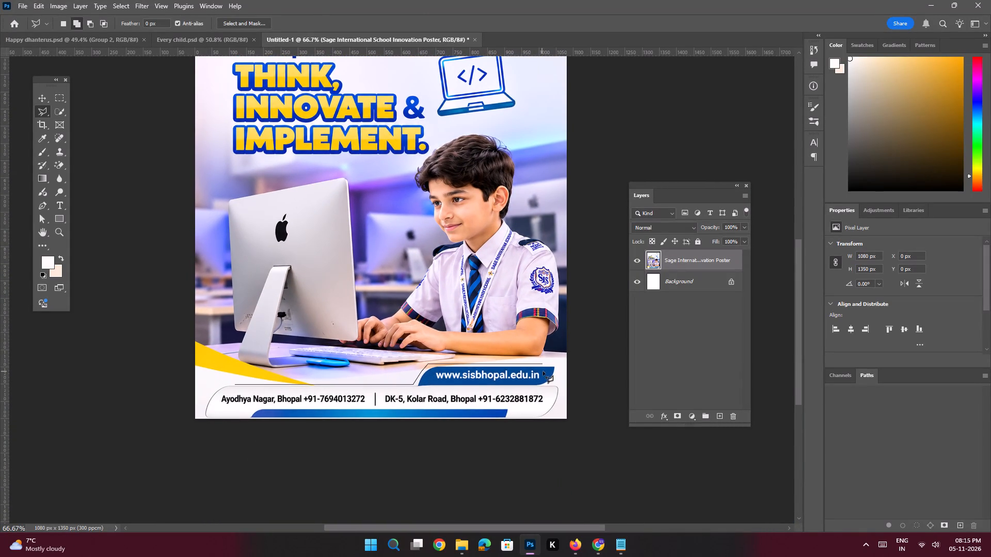
pyautogui.keyDown('shift'); pyautogui.click(558, 371); pyautogui.keyUp('shift')
pyautogui.click(551, 382)
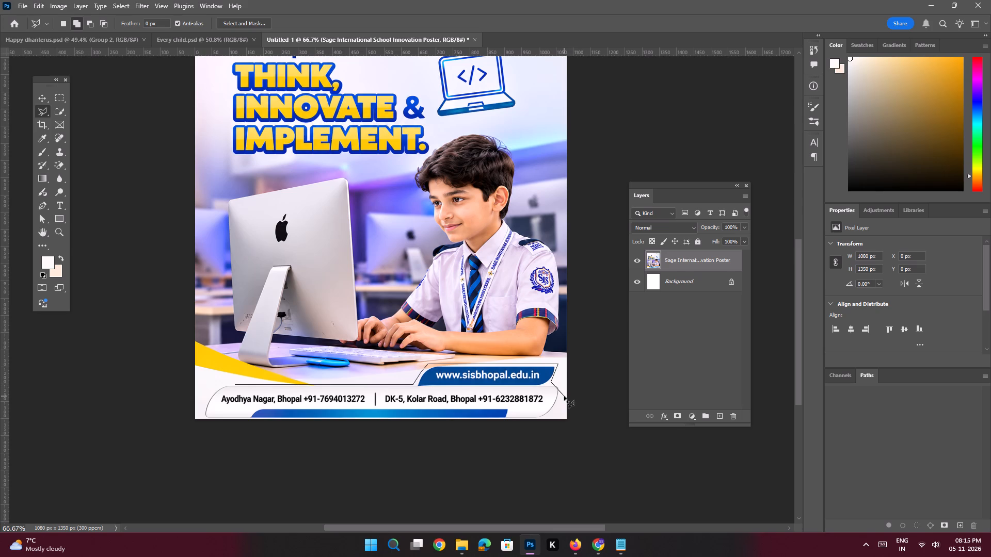
pyautogui.click(564, 396)
pyautogui.click(556, 408)
pyautogui.click(544, 422)
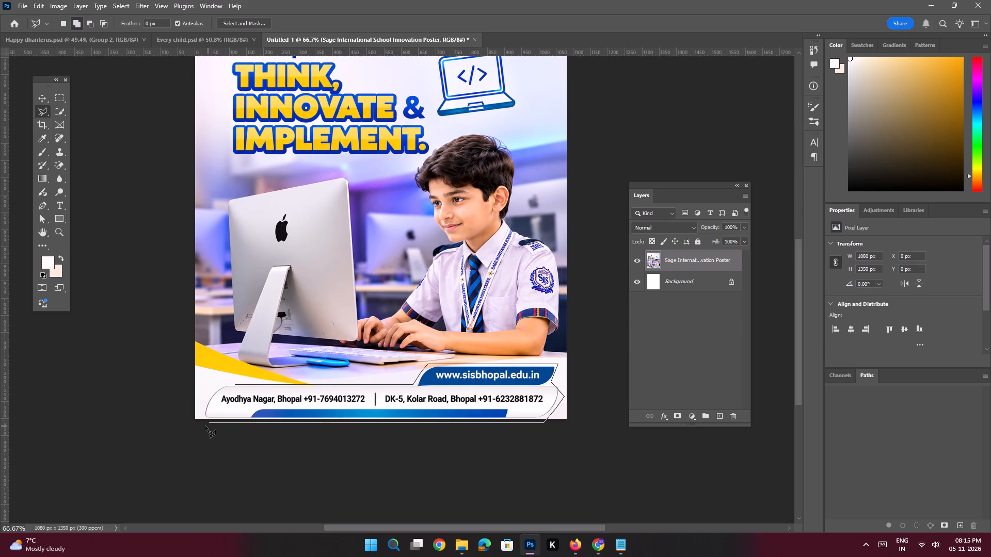
pyautogui.keyDown('shift'); pyautogui.click(204, 425); pyautogui.keyUp('shift')
pyautogui.click(200, 420)
pyautogui.click(204, 401)
pyautogui.click(211, 390)
pyautogui.click(226, 384)
pyautogui.click(236, 383)
pyautogui.click(319, 433)
pyautogui.write('Remove this')
pyautogui.press('space')
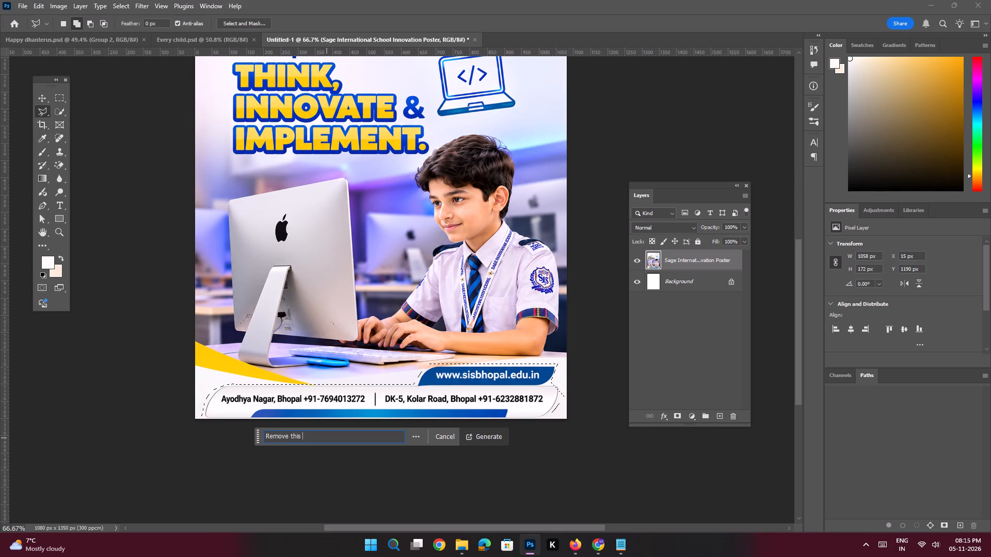
pyautogui.press('Return')
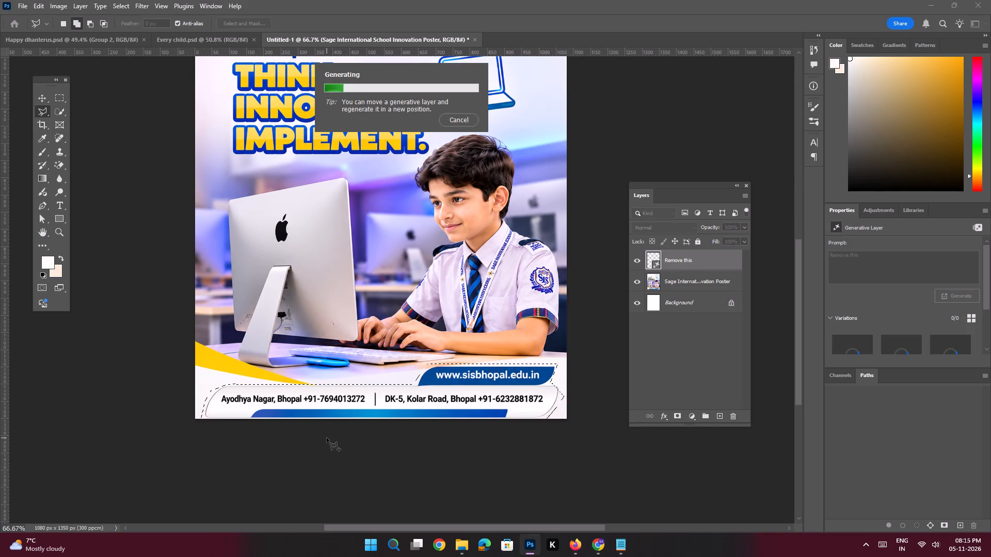
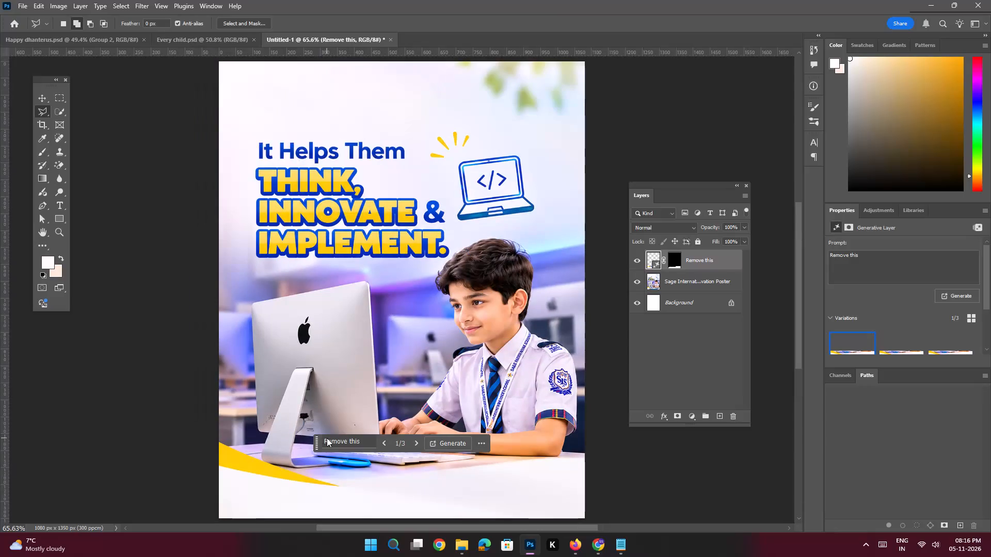
# Add a new guide layout to the poster with 50 px margins on all four sides.
pyautogui.press('space')
pyautogui.keyDown('ctrl'); pyautogui.moveTo(433, 303); pyautogui.dragTo(420, 300); pyautogui.keyUp('ctrl')
pyautogui.moveTo(417, 302); pyautogui.dragTo(408, 303)
pyautogui.click(40, 95)
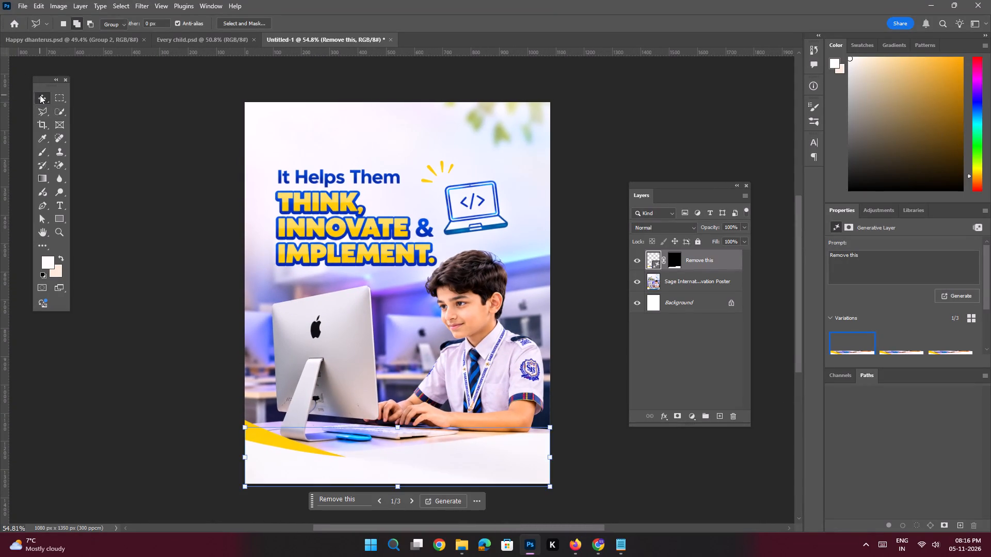
pyautogui.click(113, 140)
pyautogui.click(159, 7)
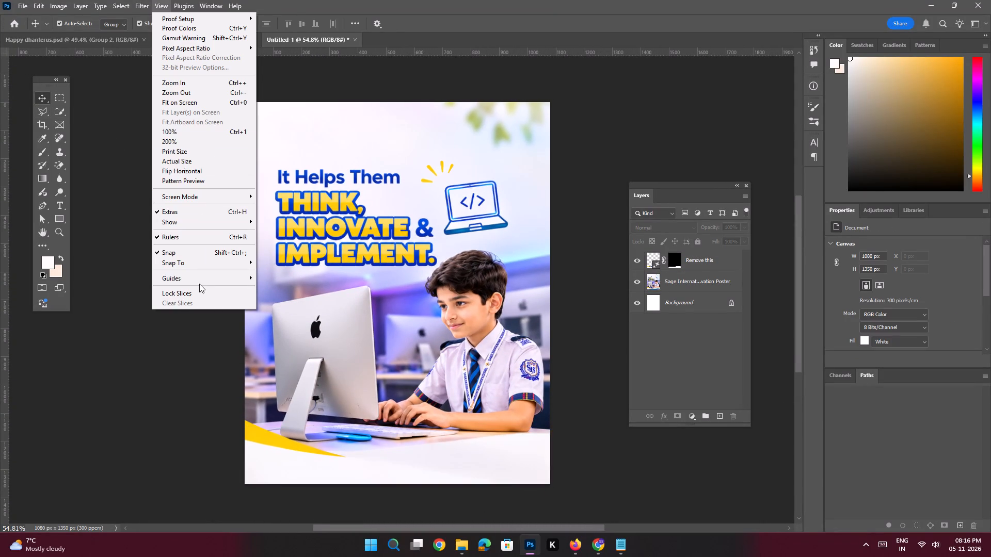
pyautogui.click(286, 346)
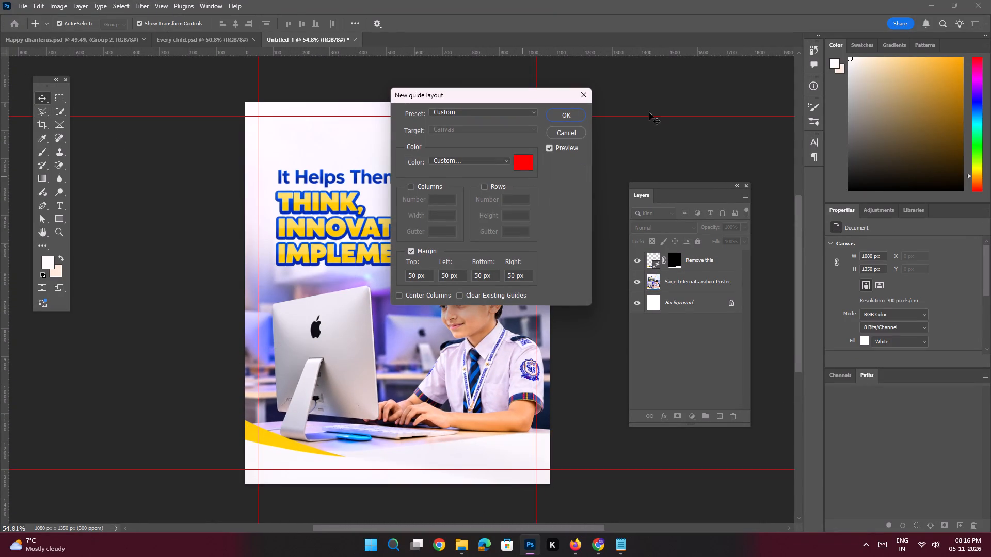
pyautogui.click(562, 118)
# Copy the SIS LOGO layer from Every child.psd into the new poster, placing it at the upper-left margin guides, X 50 px, Y 50 px.
pyautogui.click(209, 39)
pyautogui.press('space')
pyautogui.keyDown('ctrl'); pyautogui.moveTo(274, 110); pyautogui.dragTo(289, 129); pyautogui.keyUp('ctrl')
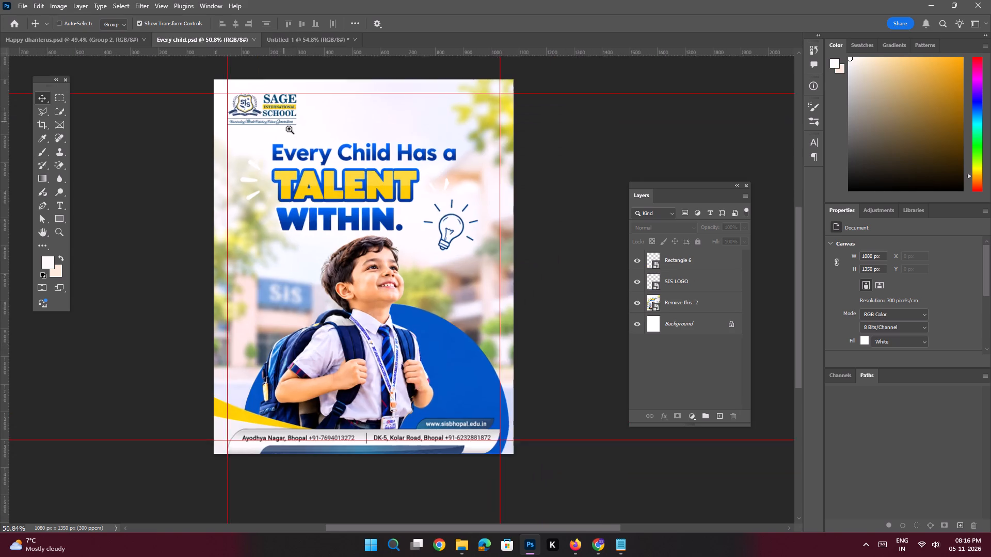
pyautogui.keyDown('ctrl'); pyautogui.moveTo(289, 129); pyautogui.dragTo(295, 137); pyautogui.keyUp('ctrl')
pyautogui.click(286, 104)
pyautogui.moveTo(675, 284); pyautogui.dragTo(675, 284)
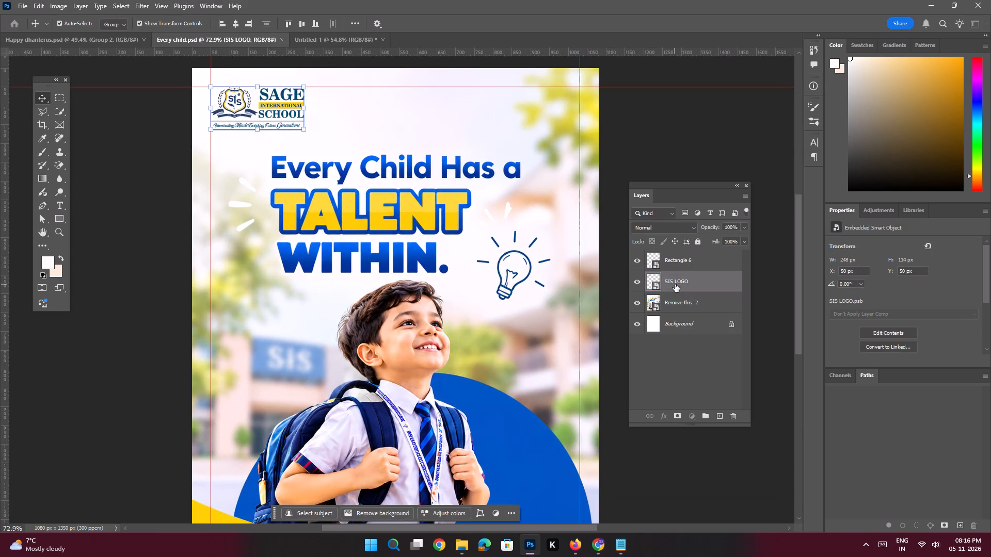
pyautogui.moveTo(675, 284); pyautogui.dragTo(302, 139)
pyautogui.press('space')
pyautogui.keyDown('ctrl'); pyautogui.moveTo(298, 127); pyautogui.dragTo(352, 193); pyautogui.keyUp('ctrl')
pyautogui.moveTo(337, 149); pyautogui.dragTo(357, 183)
pyautogui.moveTo(356, 192); pyautogui.dragTo(326, 173)
pyautogui.press('space')
pyautogui.keyDown('ctrl'); pyautogui.moveTo(333, 186); pyautogui.dragTo(293, 173); pyautogui.keyUp('ctrl')
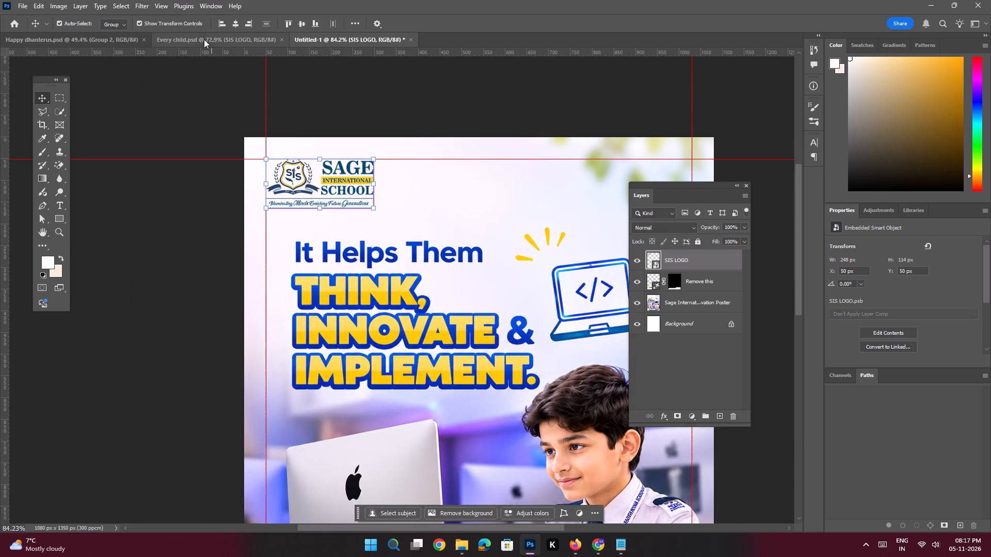
# Copy the Rectangle 6 contact footer layer from Every child.psd into the poster, centred horizontally and aligned to the canvas bottom.
pyautogui.click(203, 34)
pyautogui.press('space')
pyautogui.press('space')
pyautogui.press('space')
pyautogui.press('space')
pyautogui.press('space')
pyautogui.press('space')
pyautogui.press('space')
pyautogui.press('space')
pyautogui.press('space')
pyautogui.moveTo(344, 281); pyautogui.dragTo(341, 152)
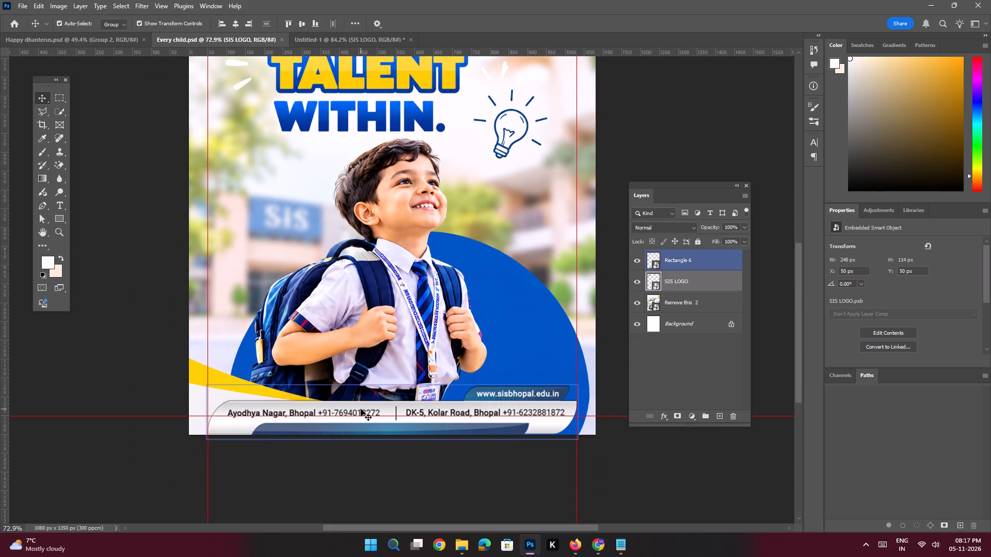
pyautogui.click(361, 409)
pyautogui.moveTo(685, 261); pyautogui.dragTo(318, 44)
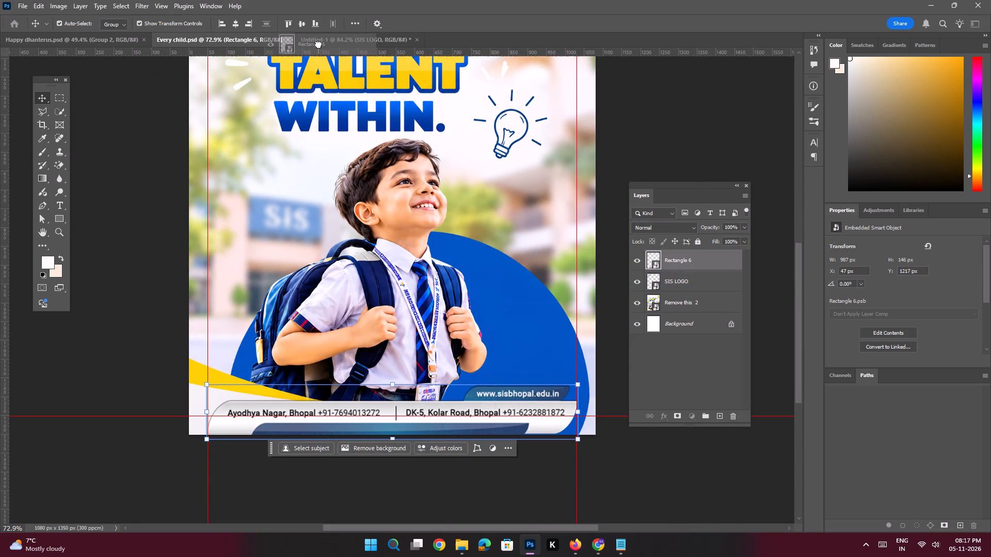
pyautogui.moveTo(318, 44); pyautogui.dragTo(426, 369)
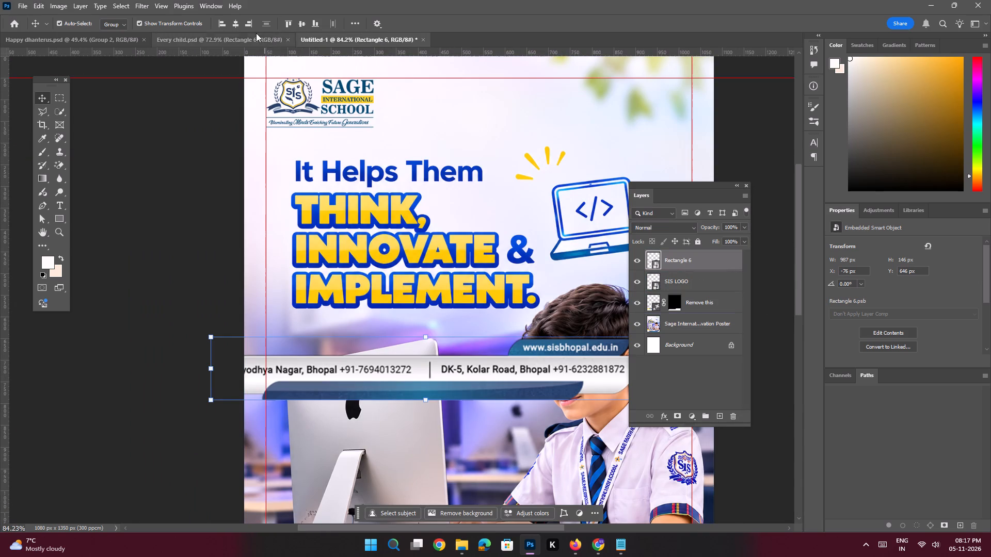
pyautogui.doubleClick(235, 25)
pyautogui.click(313, 29)
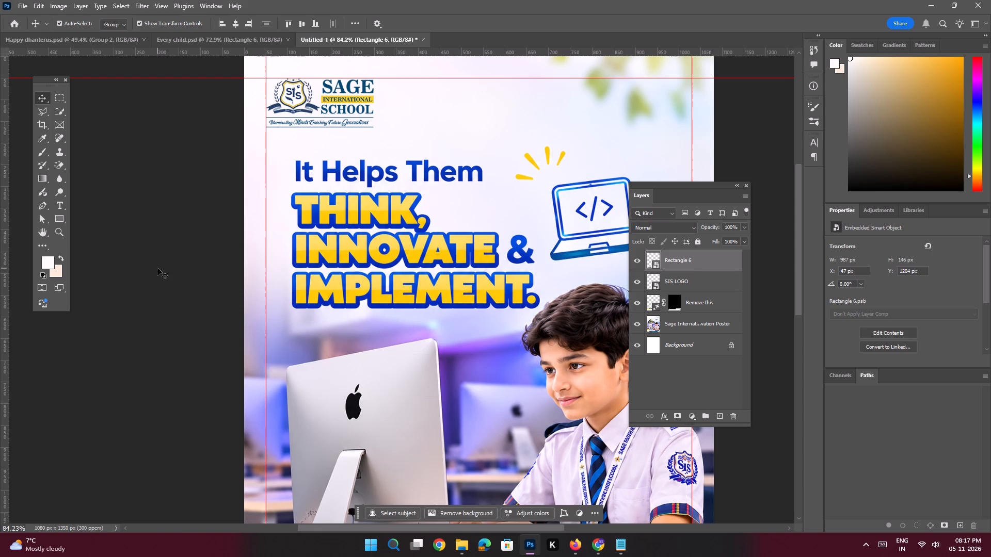
pyautogui.click(157, 268)
# Nudge the contact footer vertically to Y 1218 px at the poster's bottom edge.
pyautogui.press('space')
pyautogui.press('space')
pyautogui.press('space')
pyautogui.press('space')
pyautogui.press('space')
pyautogui.press('space')
pyautogui.press('space')
pyautogui.press('space')
pyautogui.press('space')
pyautogui.press('space')
pyautogui.press('space')
pyautogui.press('space')
pyautogui.press('space')
pyautogui.press('space')
pyautogui.press('space')
pyautogui.press('space')
pyautogui.press('space')
pyautogui.press('space')
pyautogui.press('space')
pyautogui.press('space')
pyautogui.moveTo(304, 338); pyautogui.dragTo(289, 205)
pyautogui.moveTo(341, 416); pyautogui.dragTo(339, 365)
pyautogui.click(363, 433)
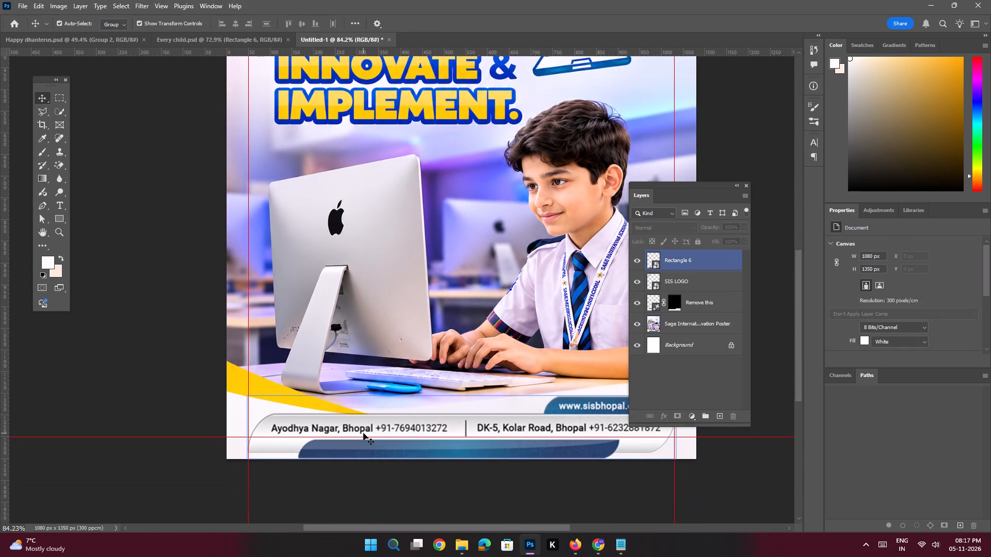
pyautogui.hotkey('shift', 'Down')
pyautogui.hotkey('shift', 'Down')
pyautogui.hotkey('shift', 'Up')
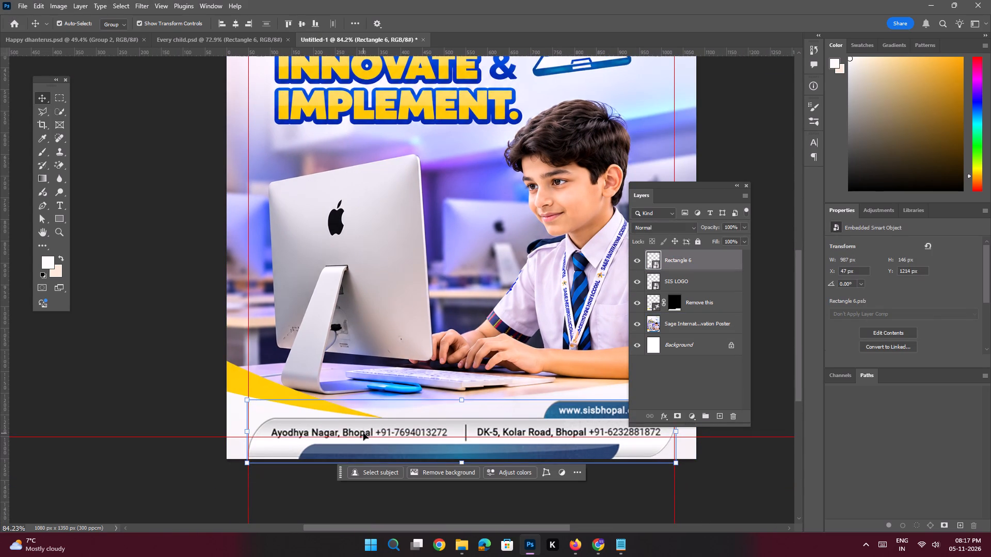
pyautogui.press('Down')
pyautogui.press('Down')
pyautogui.press('Down')
pyautogui.press('Down')
# Save the poster as a Photoshop file named "It helps" in the SIS folder.
pyautogui.hotkey('ctrl', 's')
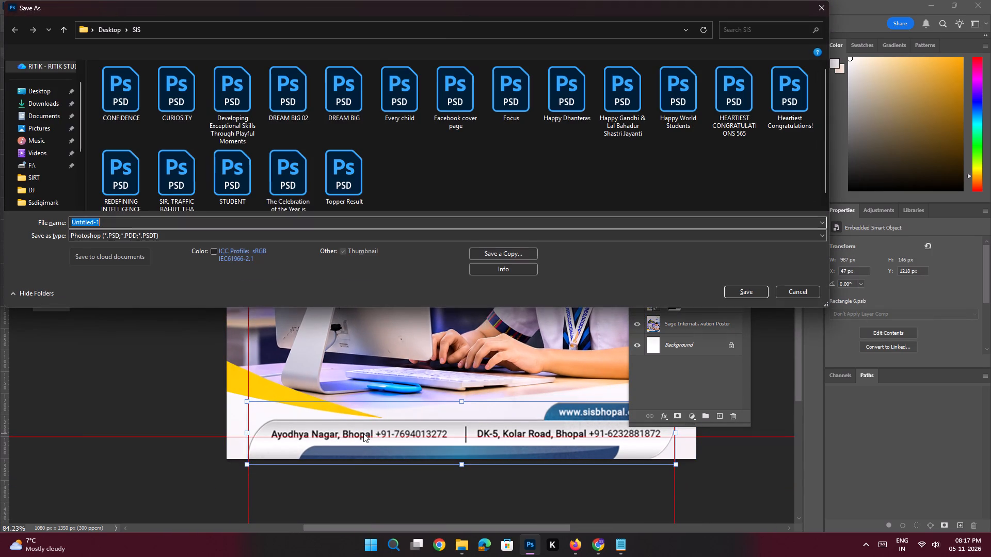
pyautogui.write('It h')
pyautogui.write('elps')
pyautogui.press('Return')
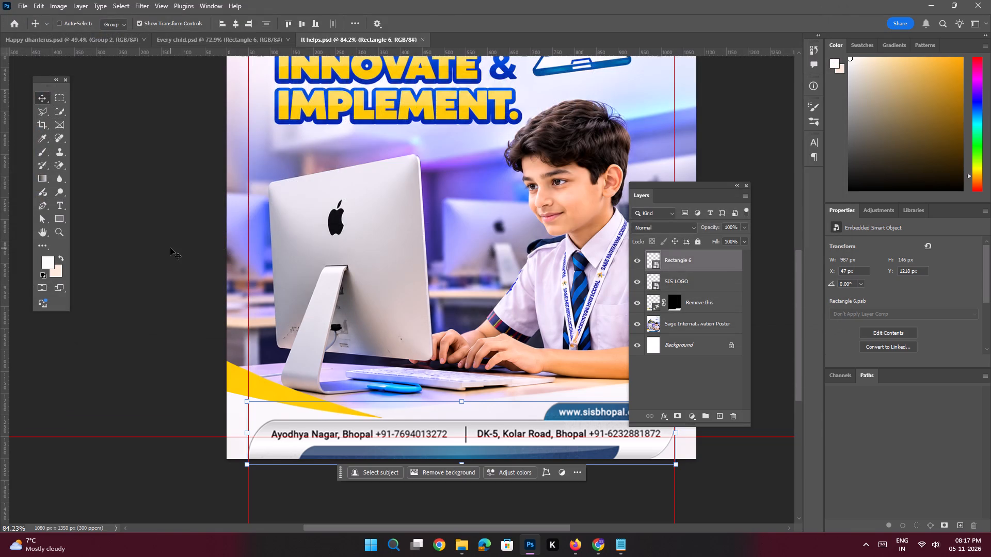
# Review the whole poster to check the placement of the logo and contact footer.
pyautogui.hotkey('ctrl', '0')
pyautogui.press('space')
pyautogui.press('space')
pyautogui.press('space')
pyautogui.press('space')
pyautogui.press('space')
pyautogui.press('space')
pyautogui.press('space')
pyautogui.press('space')
pyautogui.press('space')
pyautogui.press('space')
pyautogui.moveTo(303, 159); pyautogui.dragTo(285, 156)
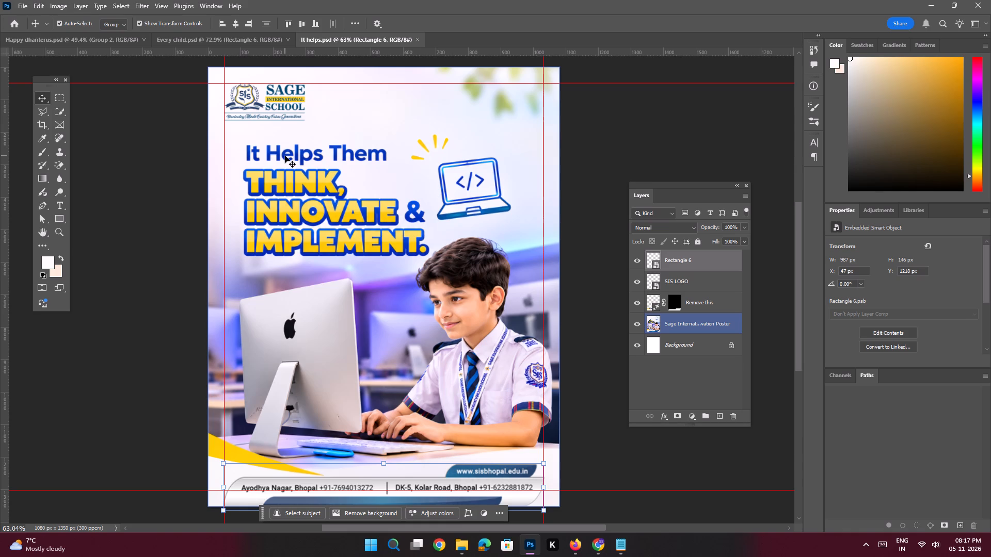
# Create a new 1080 x 1350 px document from the recent custom preset.
pyautogui.hotkey('ctrl', 'n')
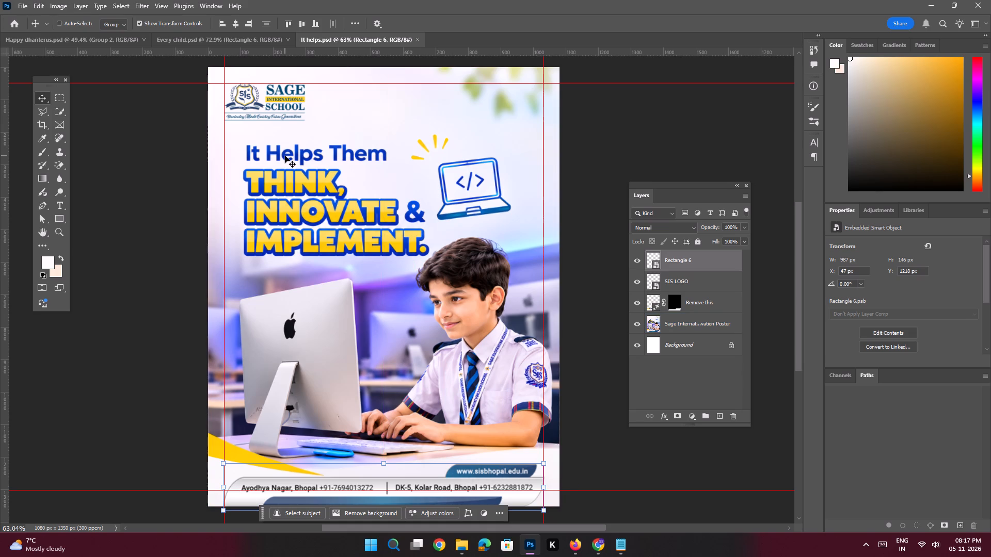
pyautogui.doubleClick(282, 186)
# Place the "Discover Your Potential" image from the Downloads folder into the new document so it fills the canvas.
pyautogui.press('space')
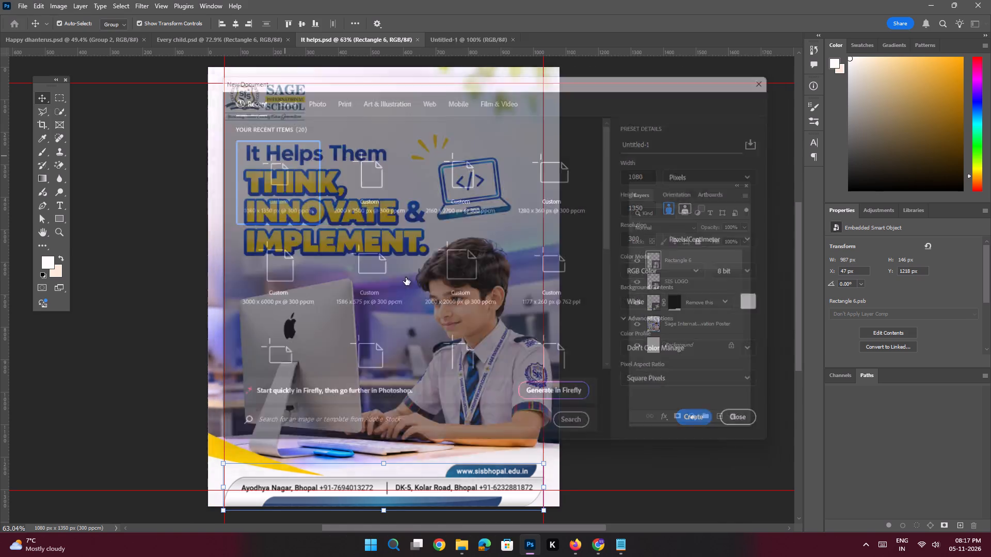
pyautogui.keyDown('ctrl'); pyautogui.moveTo(415, 283); pyautogui.dragTo(404, 280); pyautogui.keyUp('ctrl')
pyautogui.hotkey('alt', 'Tab')
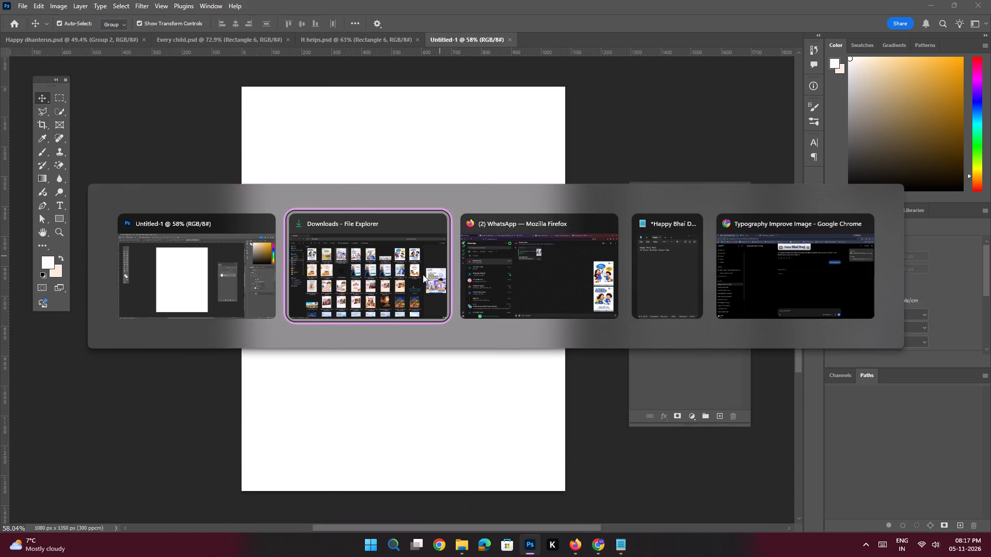
pyautogui.keyDown('alt'); pyautogui.click(423, 274); pyautogui.keyUp('alt')
pyautogui.click(420, 143)
pyautogui.moveTo(422, 148); pyautogui.dragTo(460, 246)
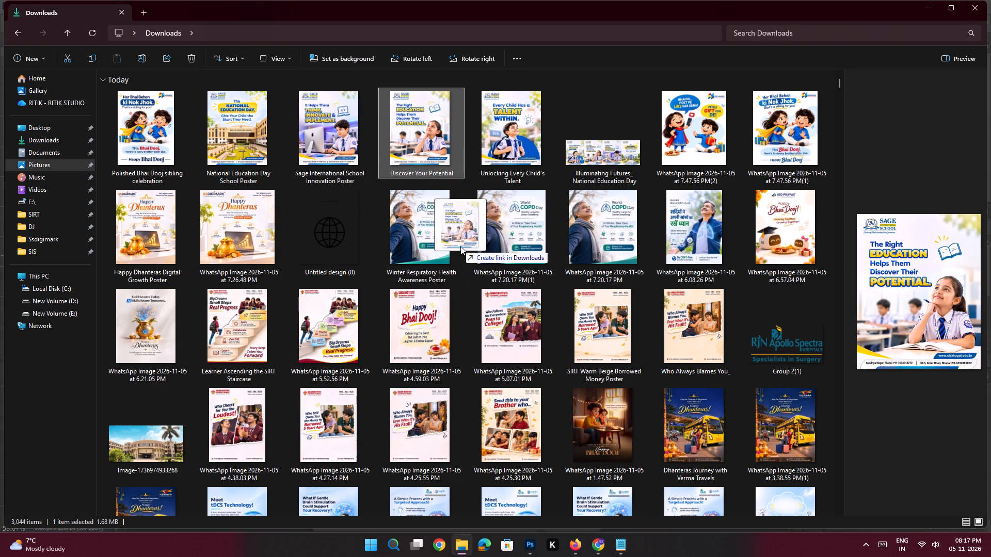
pyautogui.hotkey('alt', 'Tab')
pyautogui.moveTo(460, 246); pyautogui.dragTo(411, 303)
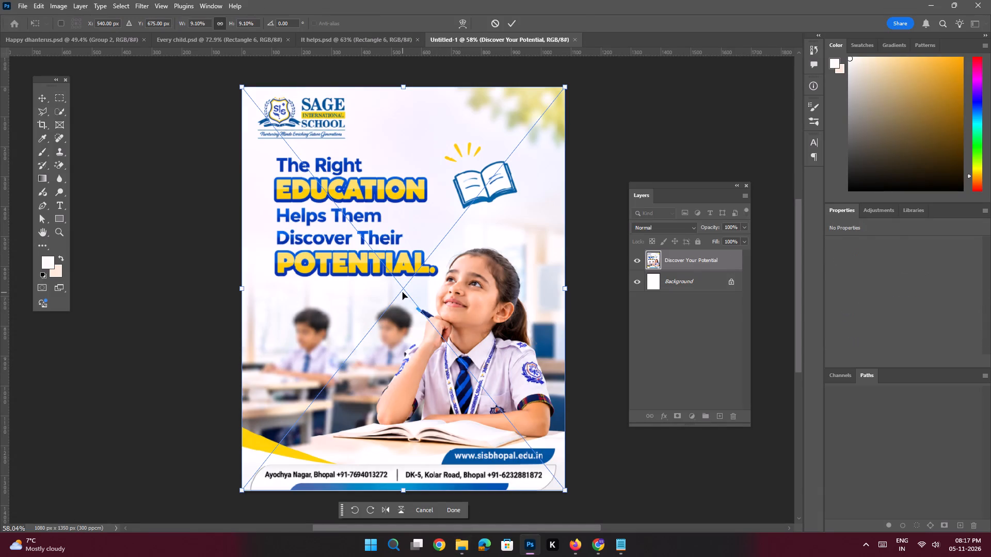
pyautogui.press('Return')
pyautogui.press('Return')
pyautogui.press('Return')
# Rasterize the placed "Discover Your Potential" smart object.
pyautogui.press('space')
pyautogui.keyDown('ctrl'); pyautogui.moveTo(334, 162); pyautogui.dragTo(361, 230); pyautogui.keyUp('ctrl')
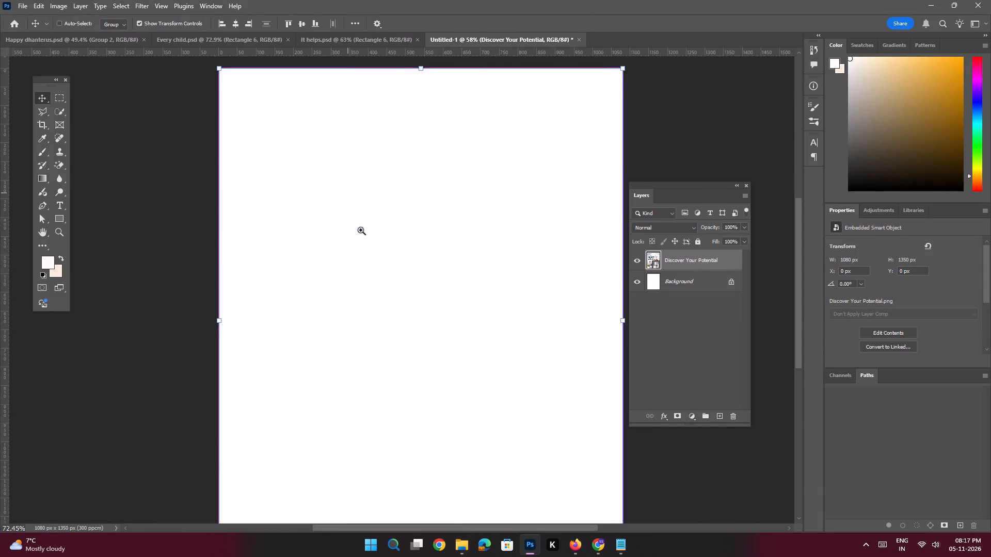
pyautogui.keyDown('ctrl'); pyautogui.moveTo(361, 230); pyautogui.dragTo(361, 232); pyautogui.keyUp('ctrl')
pyautogui.moveTo(360, 181); pyautogui.dragTo(358, 258)
pyautogui.press('e')
pyautogui.click(390, 204)
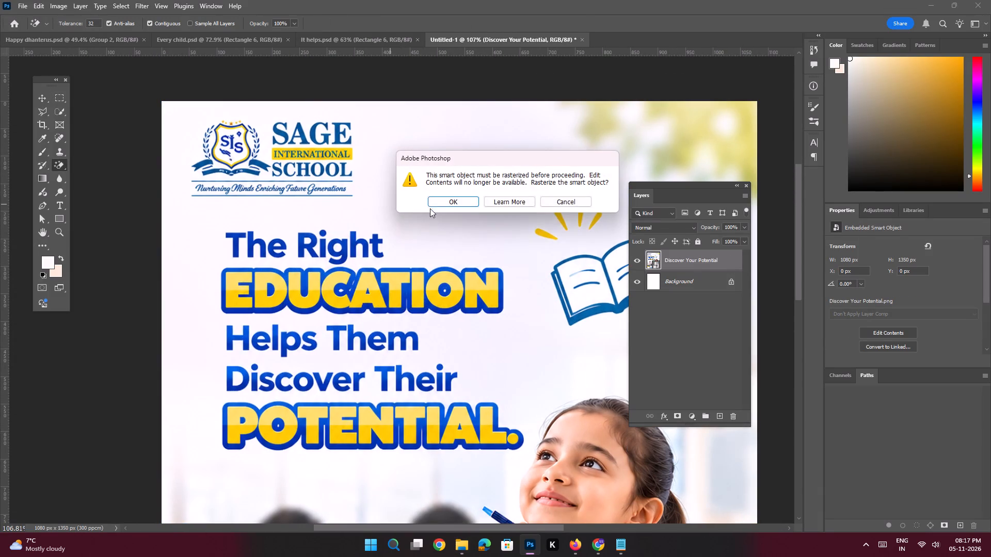
pyautogui.click(434, 206)
# Outline the baked-in school logo with the Polygonal Lasso, about 320 x 157 px, remove it with the Fill command, and deselect.
pyautogui.click(47, 114)
pyautogui.press('space')
pyautogui.keyDown('ctrl'); pyautogui.moveTo(264, 126); pyautogui.dragTo(276, 141); pyautogui.keyUp('ctrl')
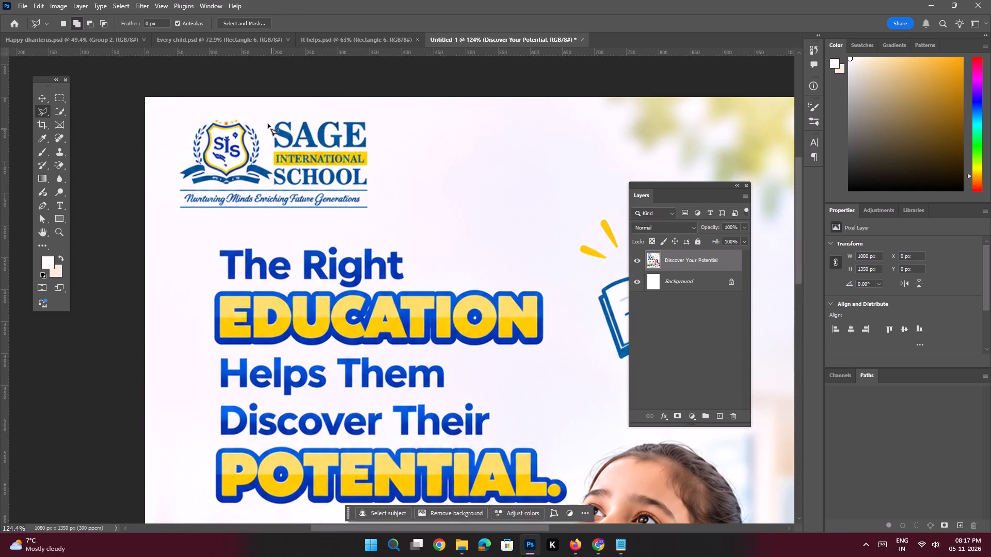
pyautogui.click(265, 118)
pyautogui.keyDown('shift'); pyautogui.click(369, 119); pyautogui.keyUp('shift')
pyautogui.keyDown('shift'); pyautogui.click(373, 119); pyautogui.keyUp('shift')
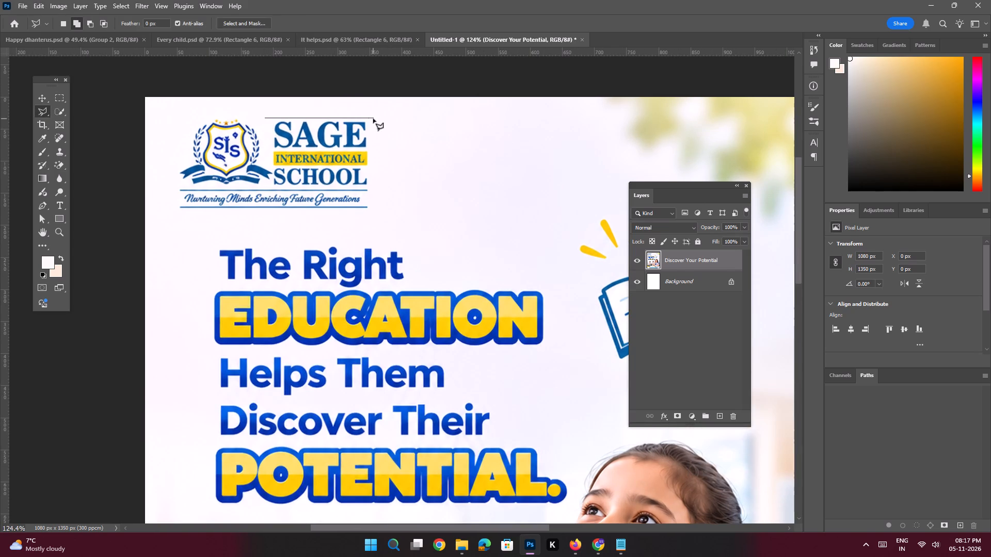
pyautogui.keyDown('shift'); pyautogui.click(372, 213); pyautogui.keyUp('shift')
pyautogui.keyDown('shift'); pyautogui.click(168, 210); pyautogui.keyUp('shift')
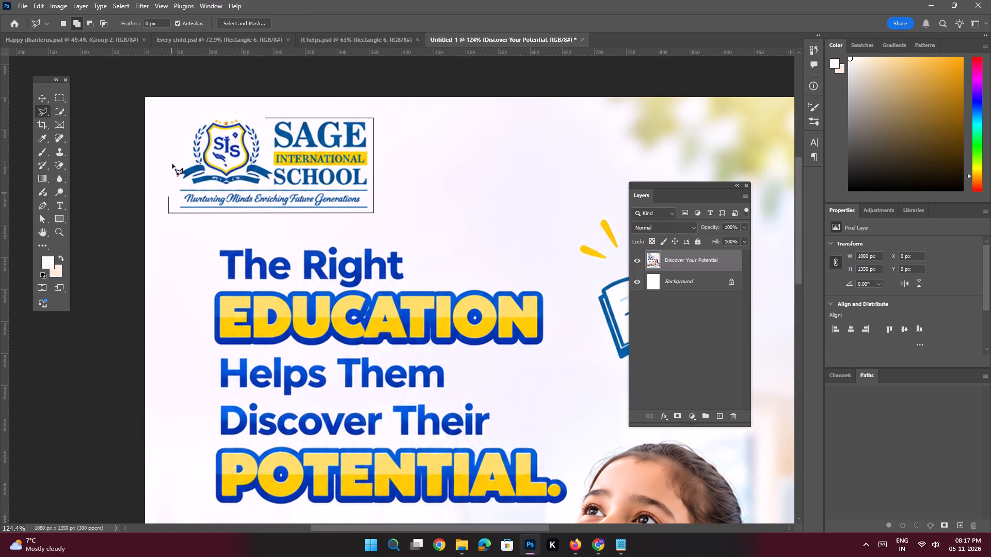
pyautogui.keyDown('shift'); pyautogui.click(179, 117); pyautogui.keyUp('shift')
pyautogui.click(263, 113)
pyautogui.click(265, 117)
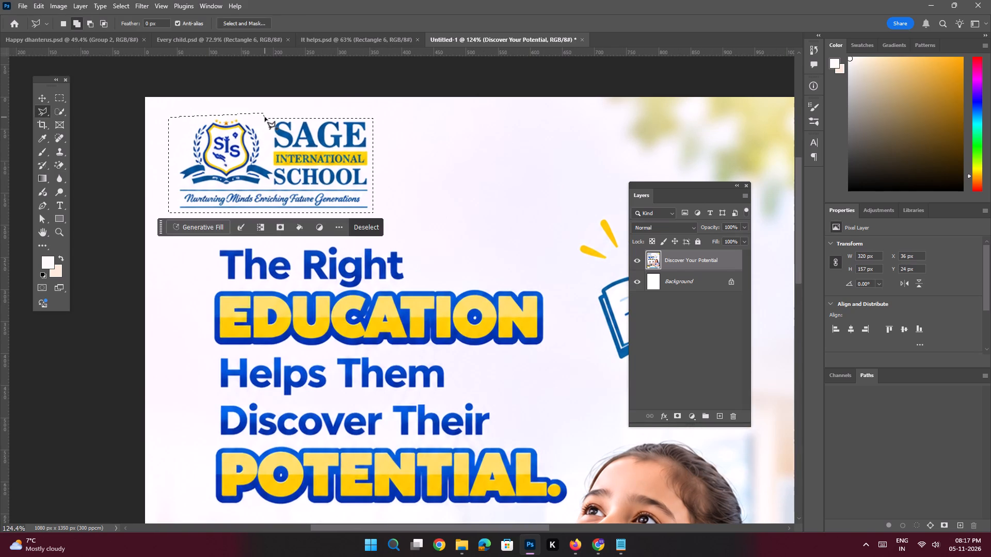
pyautogui.hotkey('shift', 'BackSpace')
pyautogui.press('Return')
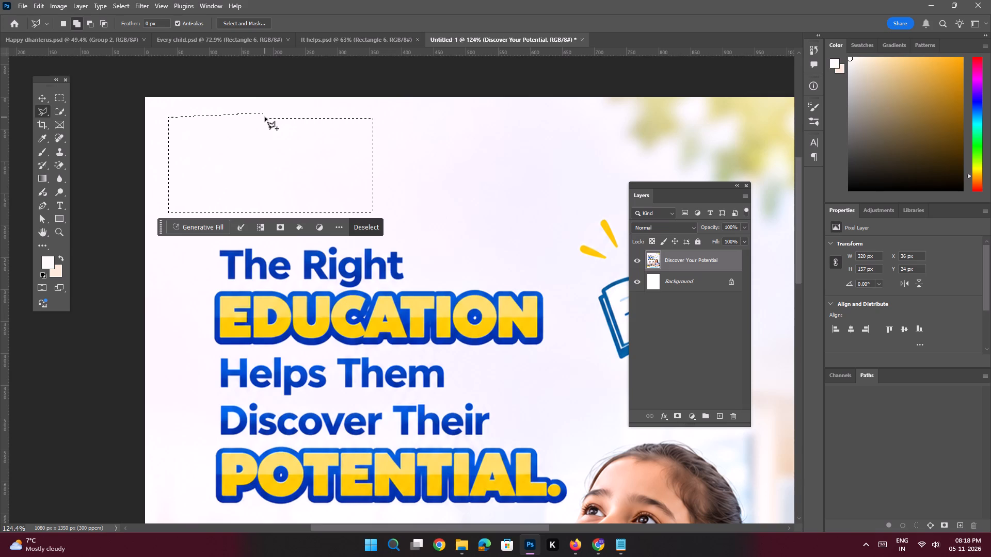
pyautogui.hotkey('ctrl', 'd')
# Outline the baked-in contact footer and website banner with the Polygonal Lasso and run Generative Fill with the prompt "Remove this".
pyautogui.hotkey('ctrl', '0')
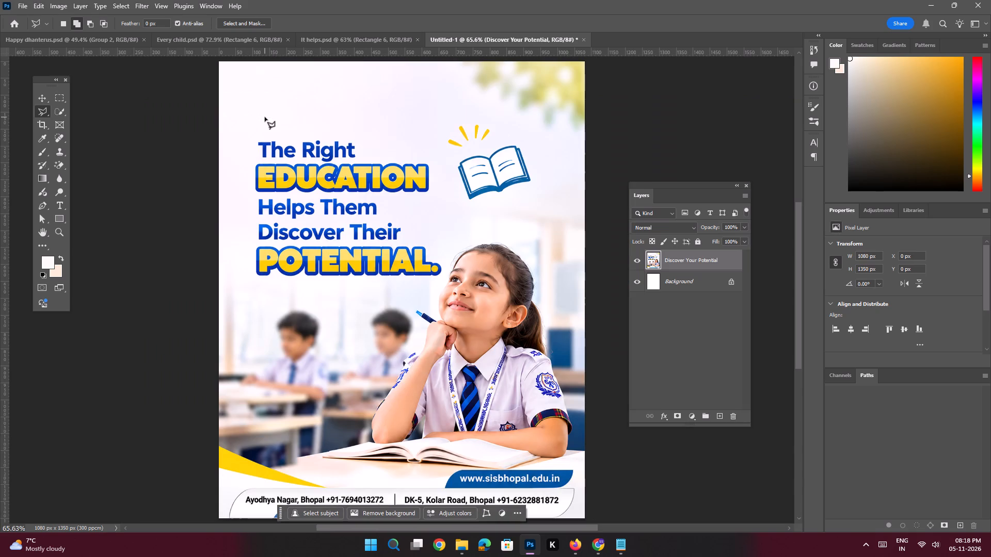
pyautogui.press('space')
pyautogui.press('space')
pyautogui.press('space')
pyautogui.press('space')
pyautogui.press('space')
pyautogui.press('space')
pyautogui.press('space')
pyautogui.press('space')
pyautogui.press('space')
pyautogui.press('space')
pyautogui.moveTo(442, 347); pyautogui.dragTo(445, 265)
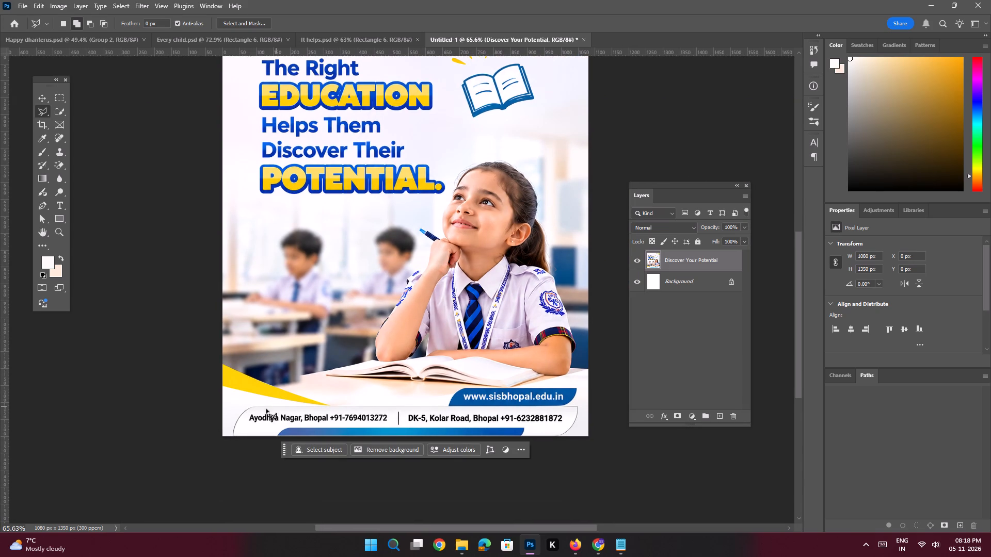
pyautogui.click(259, 405)
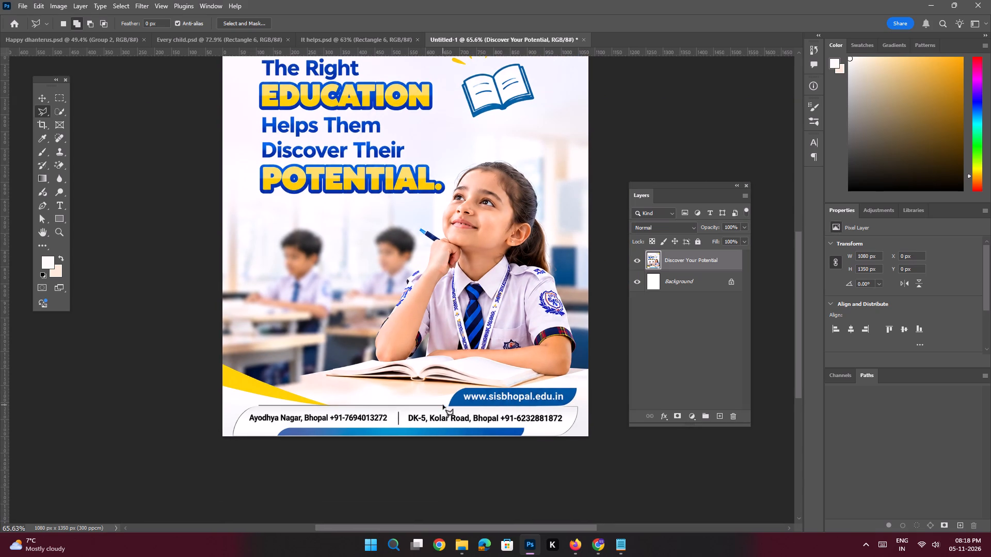
pyautogui.keyDown('shift'); pyautogui.click(443, 405); pyautogui.keyUp('shift')
pyautogui.click(455, 390)
pyautogui.keyDown('shift'); pyautogui.click(464, 387); pyautogui.keyUp('shift')
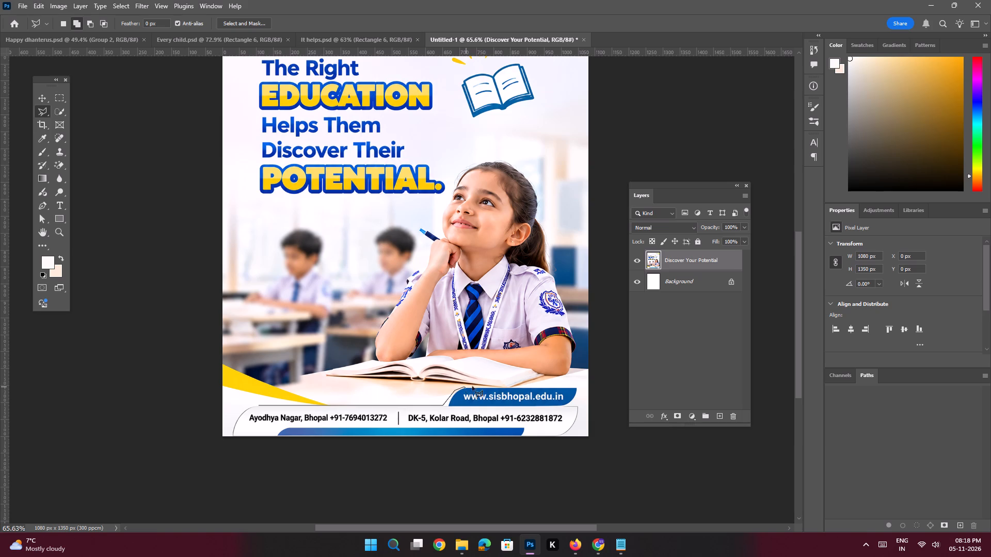
pyautogui.click(577, 386)
pyautogui.click(578, 391)
pyautogui.click(586, 407)
pyautogui.click(585, 423)
pyautogui.click(576, 436)
pyautogui.click(563, 441)
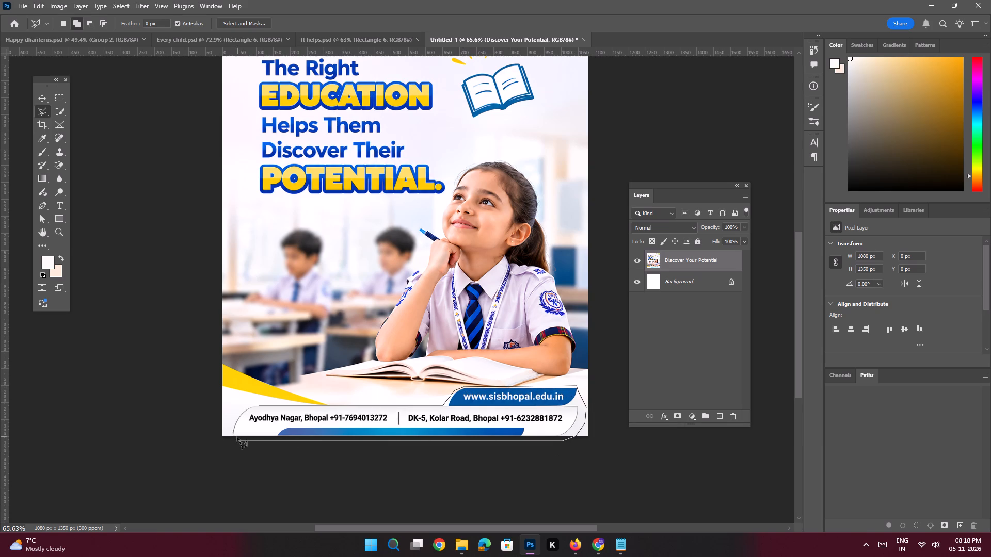
pyautogui.keyDown('shift'); pyautogui.click(237, 437); pyautogui.keyUp('shift')
pyautogui.click(227, 437)
pyautogui.click(231, 425)
pyautogui.click(239, 411)
pyautogui.click(253, 403)
pyautogui.click(260, 405)
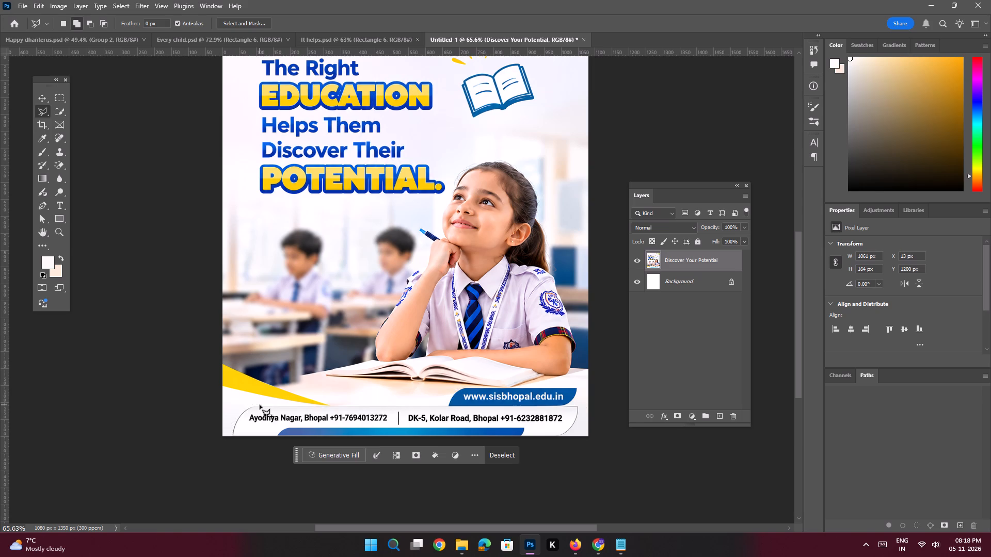
pyautogui.click(315, 453)
pyautogui.write('Remove this')
pyautogui.press('space')
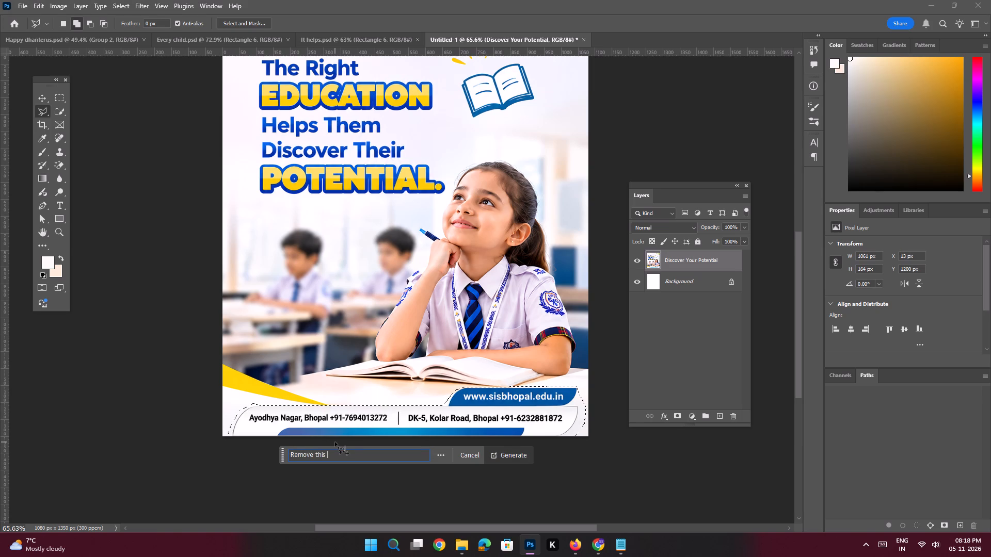
pyautogui.press('Return')
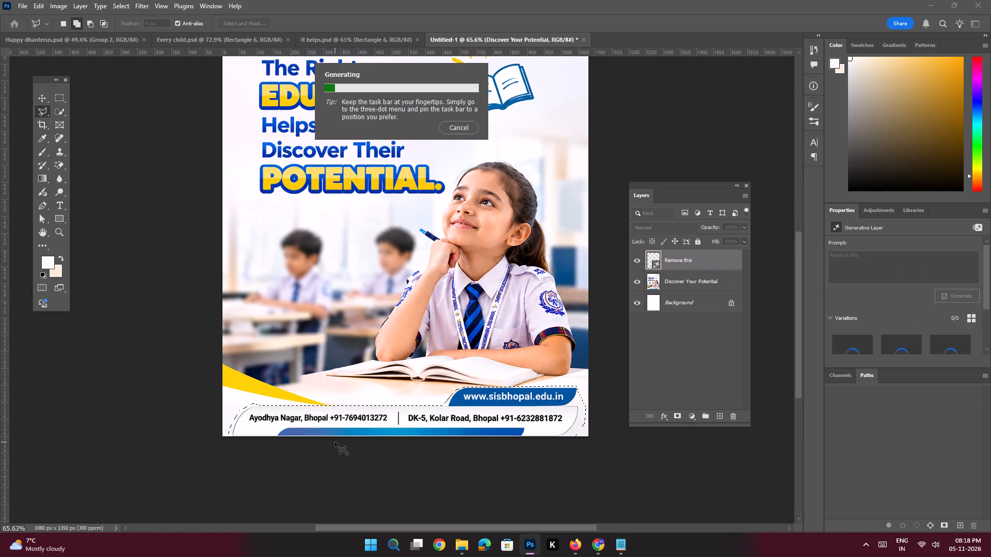
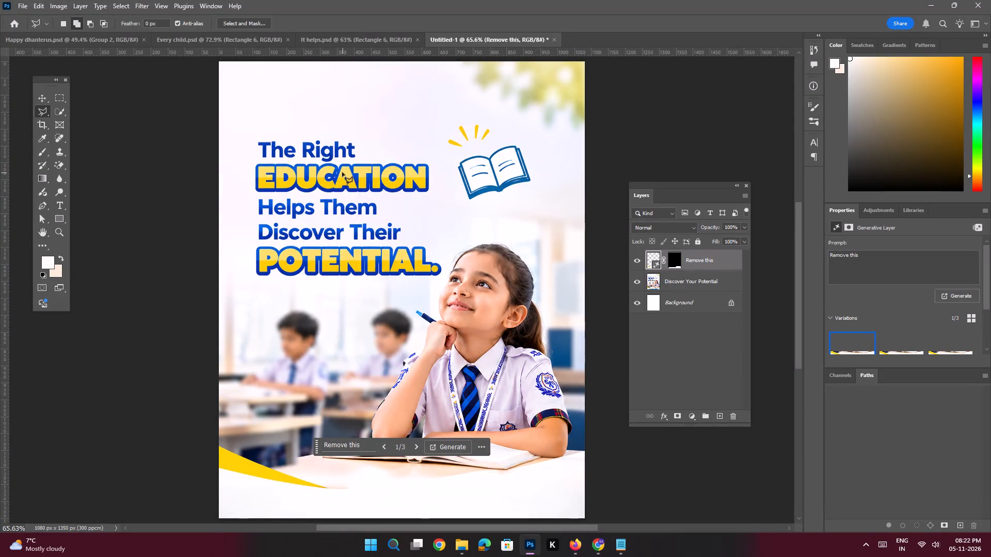
# Save the new poster document in the SIS folder as a PSD named "The right".
pyautogui.hotkey('ctrl', 's')
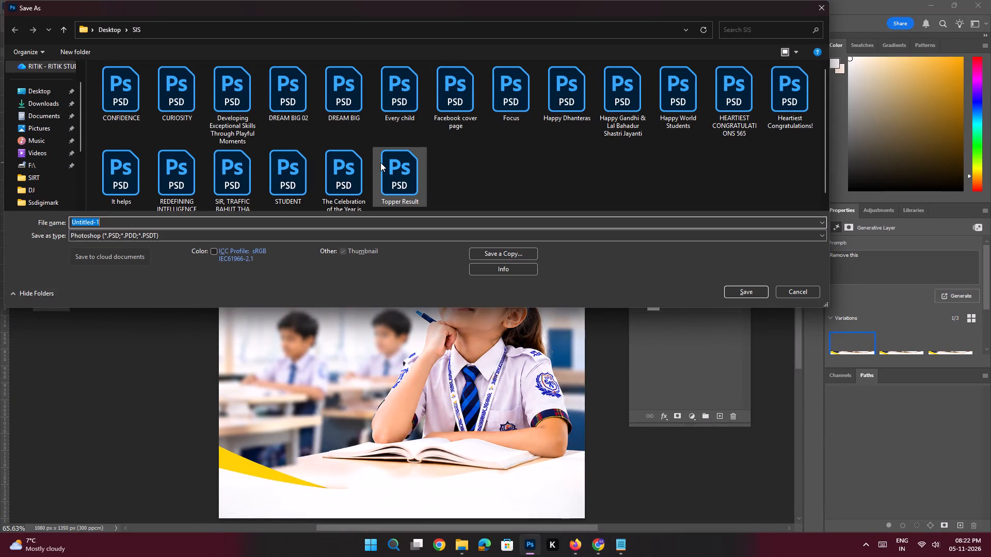
pyautogui.write('The right')
pyautogui.press('Return')
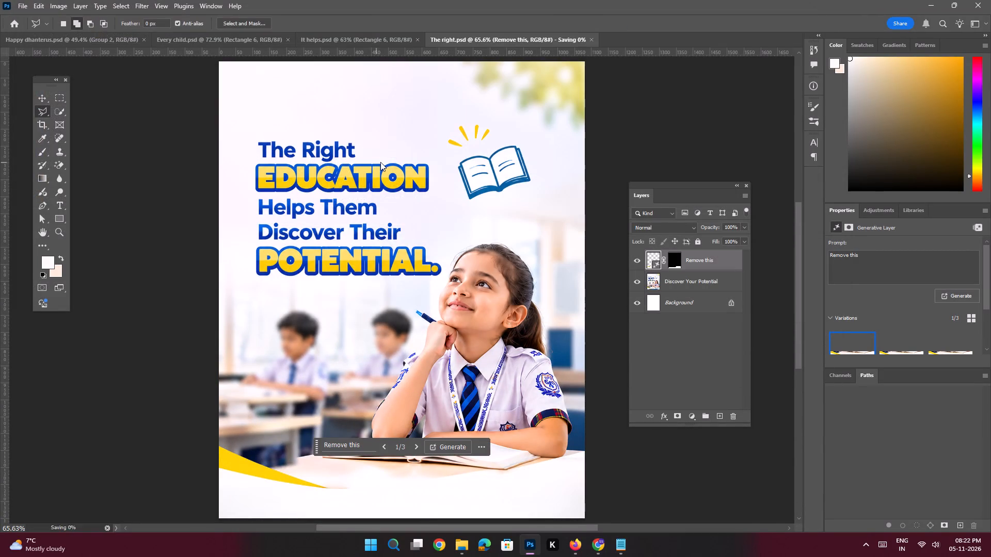
# Copy the SIS LOGO layer from It helps.psd into The right.psd.
pyautogui.click(40, 97)
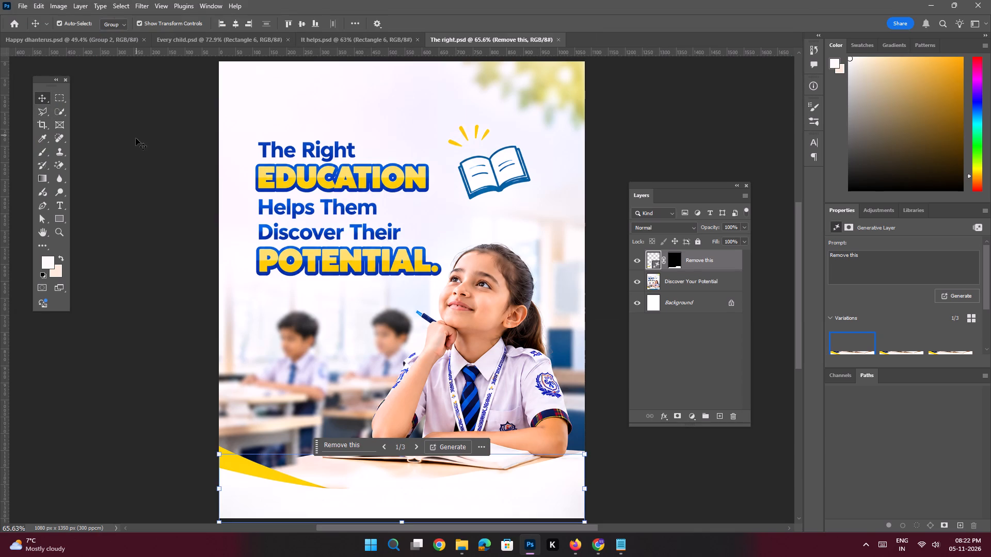
pyautogui.click(136, 139)
pyautogui.click(358, 42)
pyautogui.click(283, 100)
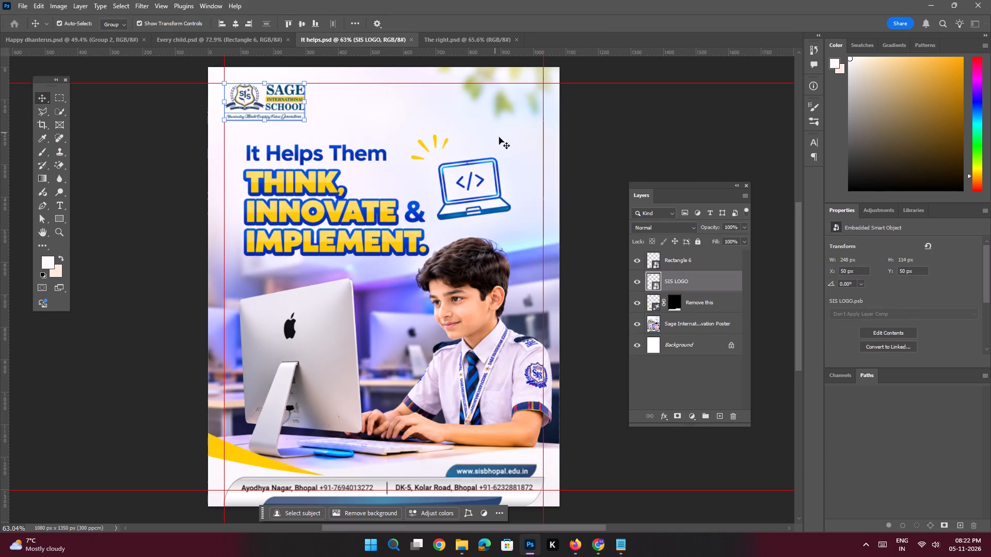
pyautogui.moveTo(667, 283); pyautogui.dragTo(455, 41)
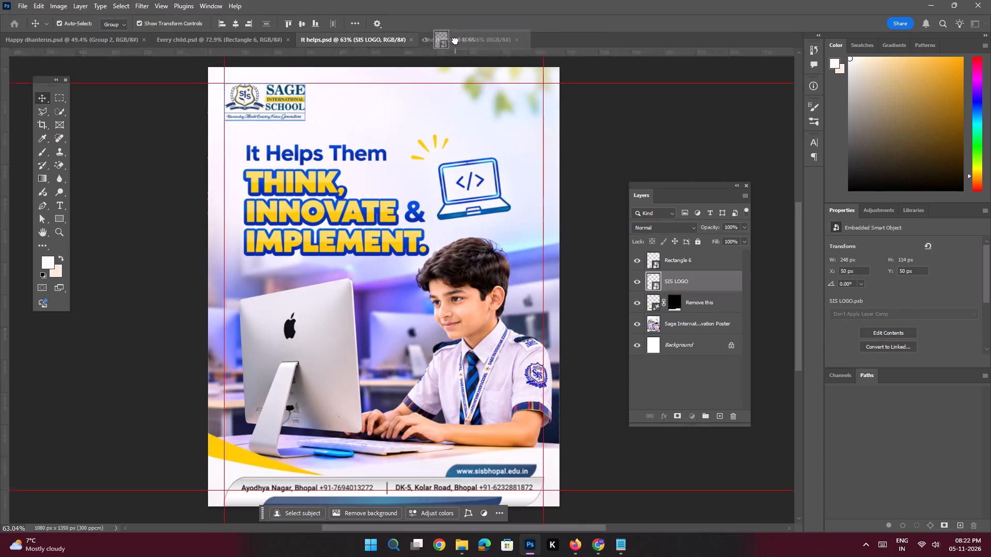
pyautogui.moveTo(455, 41); pyautogui.dragTo(295, 117)
pyautogui.click(185, 151)
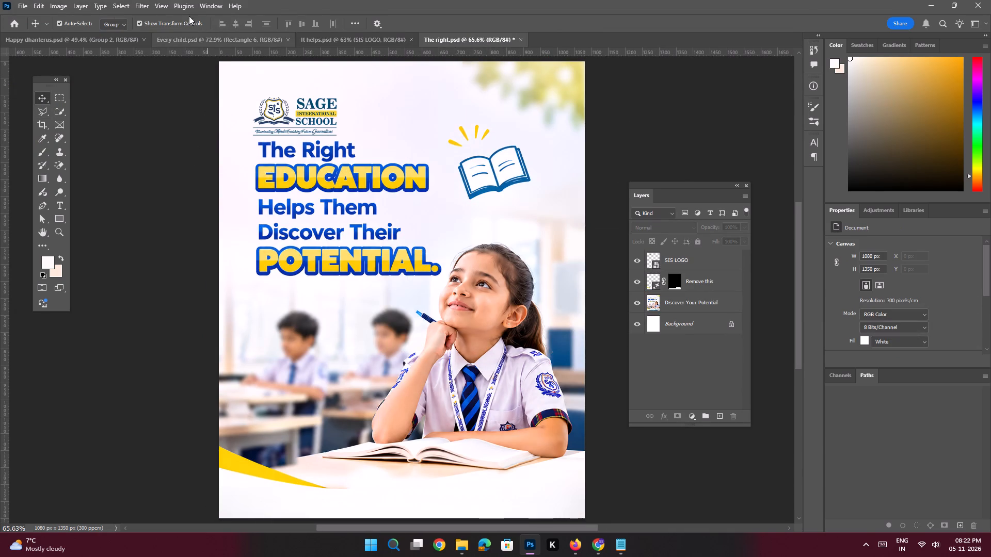
# Add a new guide layout with 50 px margins on all four sides.
pyautogui.click(165, 4)
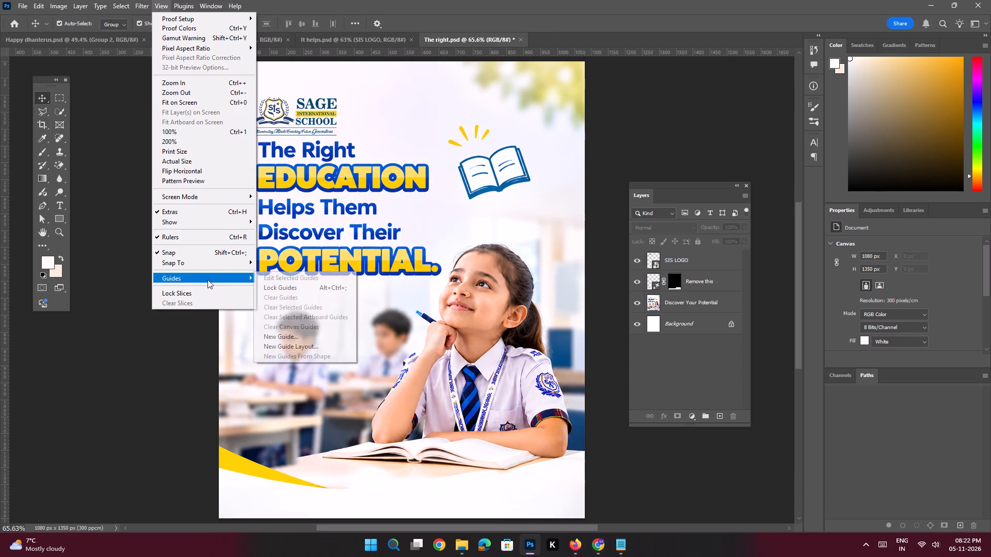
pyautogui.click(309, 346)
pyautogui.click(565, 116)
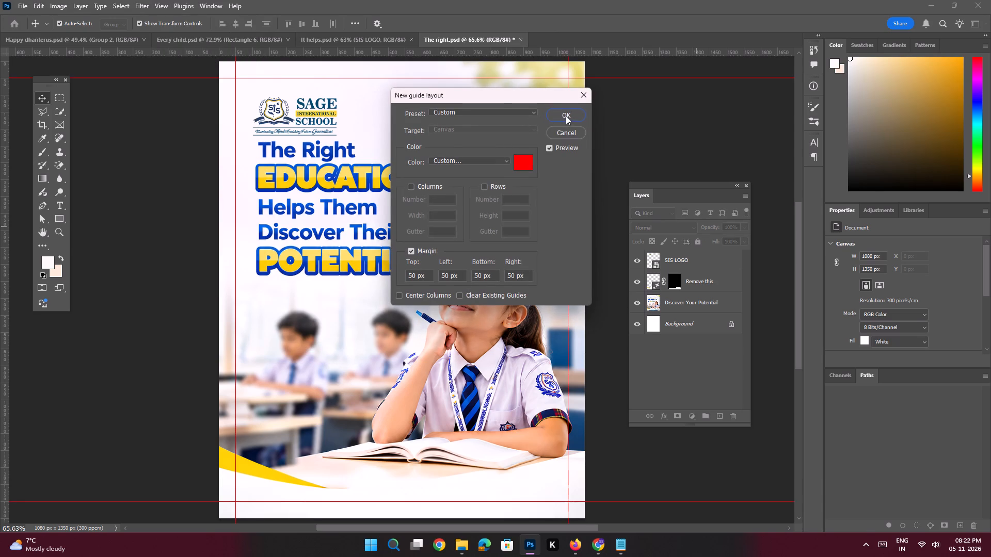
# Move the school logo into the upper-left corner of the margin guides, at X 50 px and Y 50 px.
pyautogui.click(323, 112)
pyautogui.moveTo(321, 112); pyautogui.dragTo(314, 99)
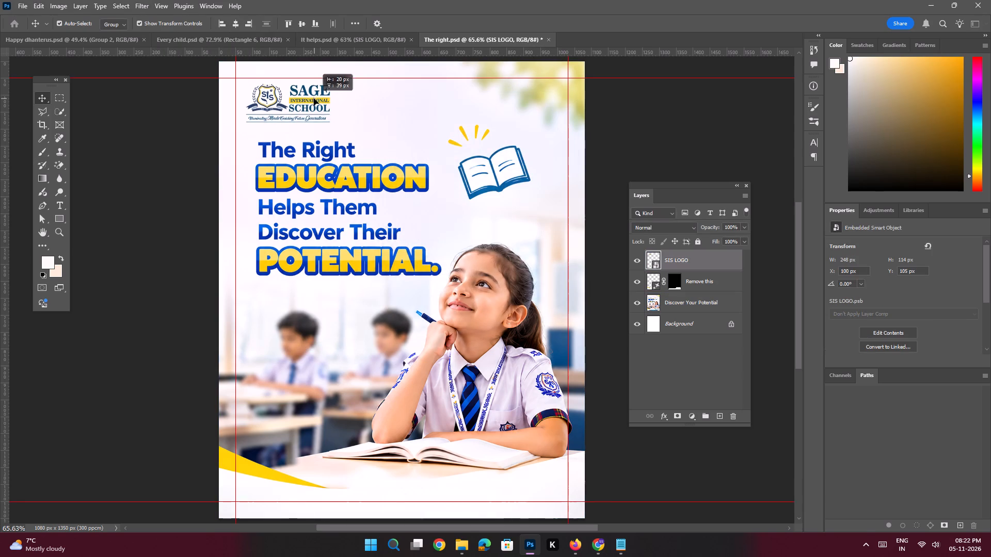
pyautogui.moveTo(314, 99); pyautogui.dragTo(305, 90)
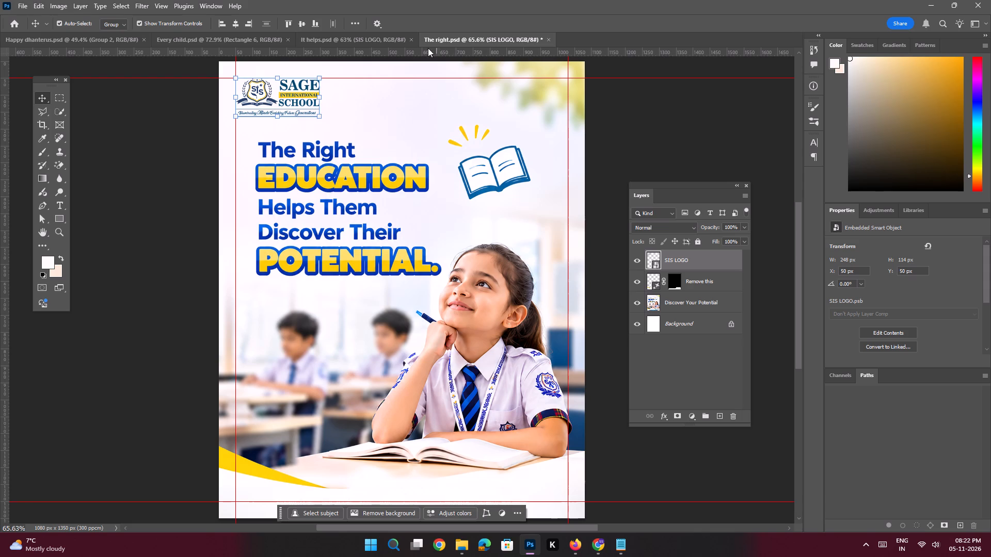
# Copy the Rectangle 6 contact footer layer from It helps.psd into The right.psd.
pyautogui.click(395, 38)
pyautogui.press('space')
pyautogui.press('space')
pyautogui.press('space')
pyautogui.press('space')
pyautogui.press('space')
pyautogui.press('space')
pyautogui.press('space')
pyautogui.press('space')
pyautogui.press('space')
pyautogui.press('space')
pyautogui.moveTo(461, 234); pyautogui.dragTo(487, 156)
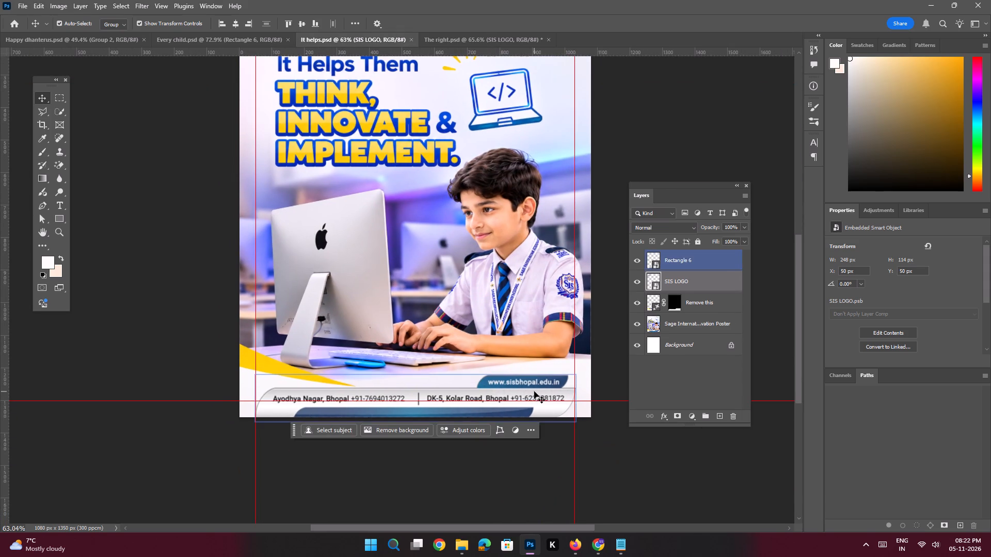
pyautogui.click(534, 391)
pyautogui.moveTo(683, 262); pyautogui.dragTo(477, 41)
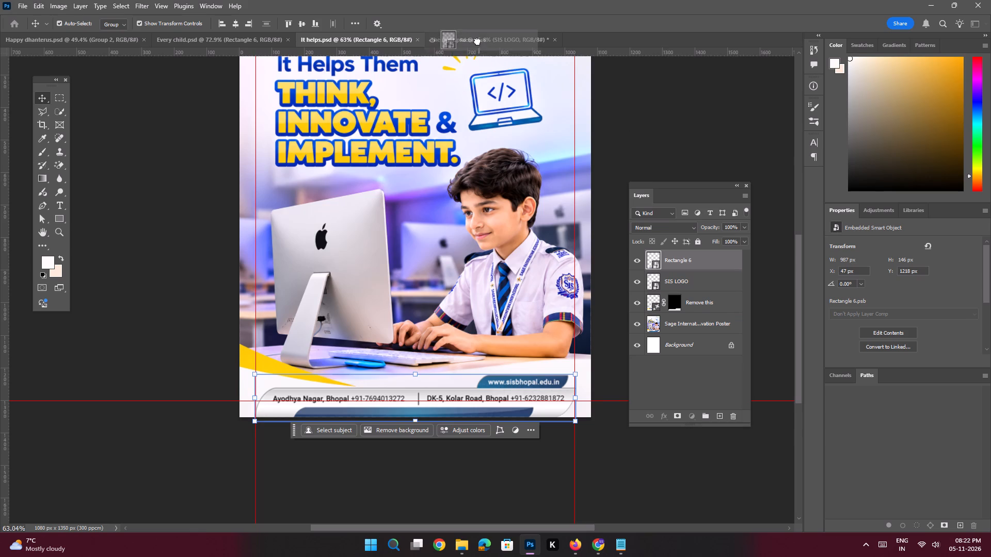
pyautogui.moveTo(477, 41); pyautogui.dragTo(419, 297)
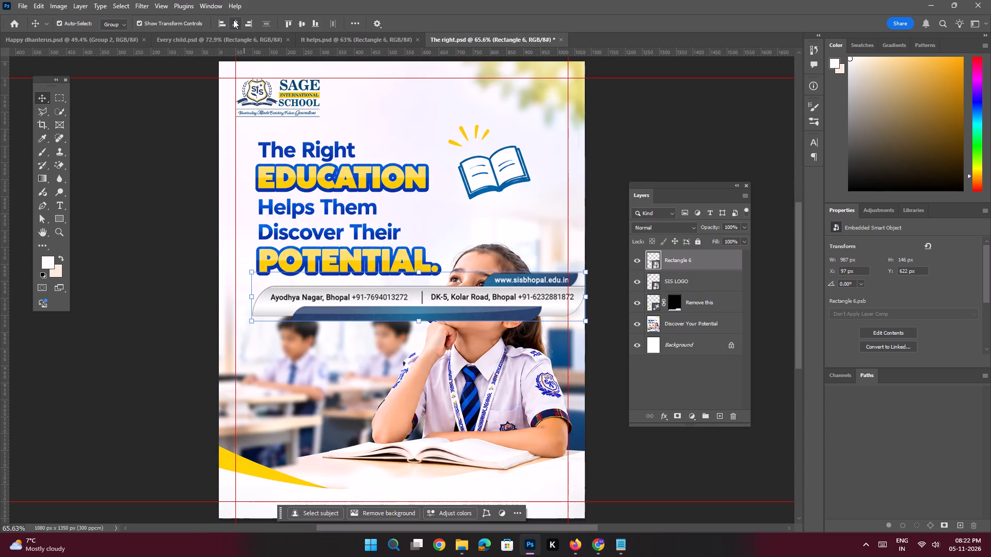
# Centre the contact footer horizontally on the canvas, align it to the bottom edge, and nudge it down to Y 1222 px.
pyautogui.doubleClick(233, 20)
pyautogui.click(315, 24)
pyautogui.press('space')
pyautogui.press('space')
pyautogui.press('space')
pyautogui.press('space')
pyautogui.press('space')
pyautogui.press('space')
pyautogui.press('space')
pyautogui.press('space')
pyautogui.moveTo(399, 365); pyautogui.dragTo(401, 296)
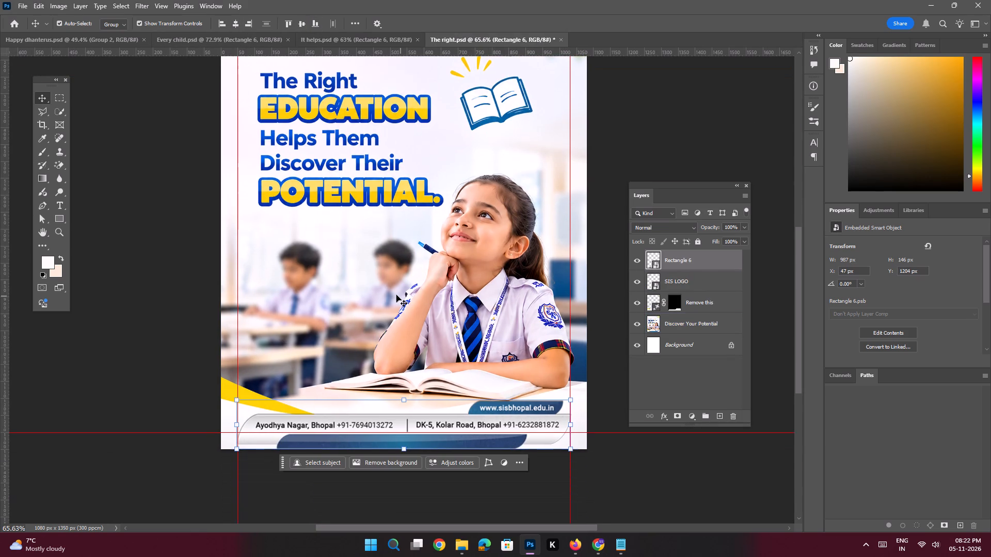
pyautogui.hotkey('shift', 'Down')
pyautogui.hotkey('shift', 'Down')
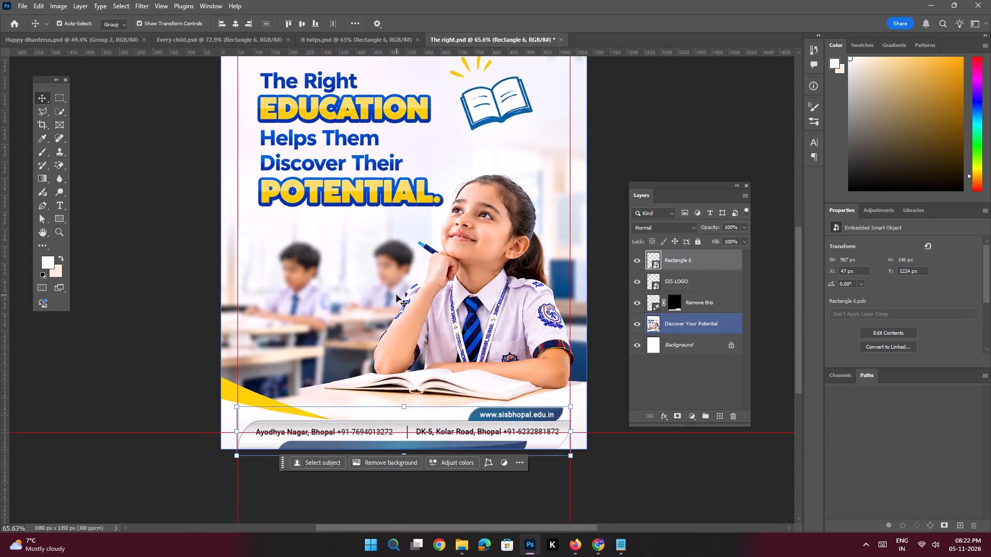
pyautogui.press('Up')
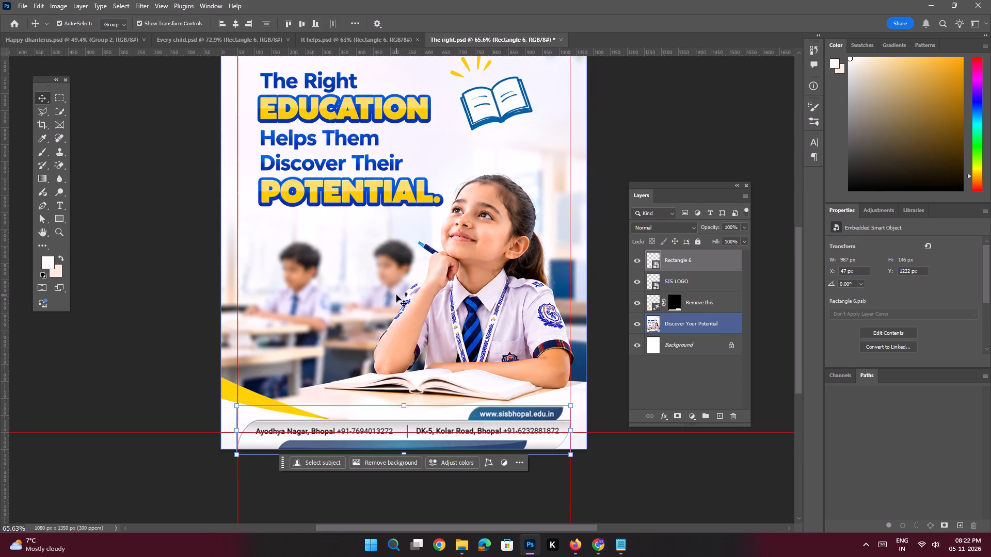
pyautogui.hotkey('ctrl', '0')
pyautogui.hotkey('ctrl', '-')
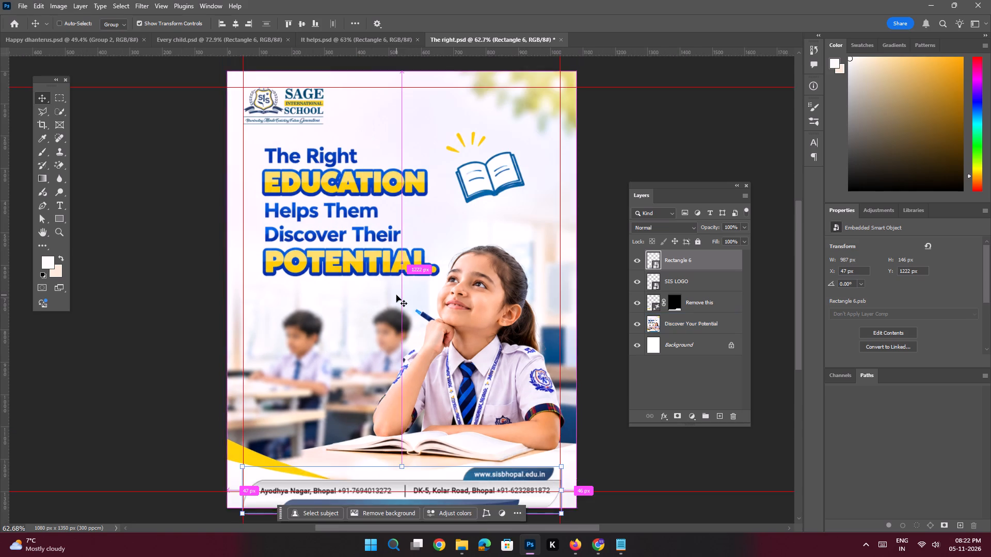
# Create another blank 1080 x 1350 px document.
pyautogui.hotkey('ctrl', 'n')
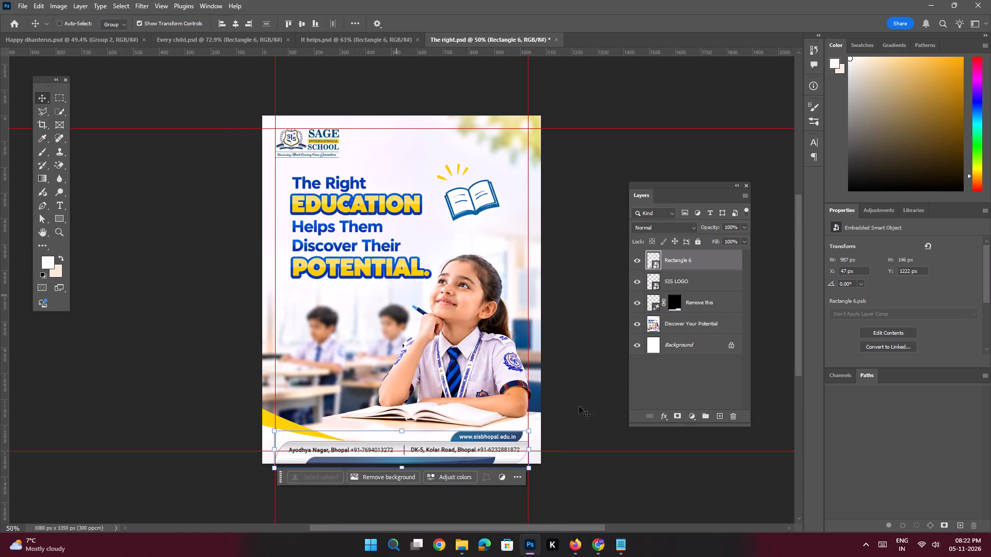
pyautogui.doubleClick(294, 193)
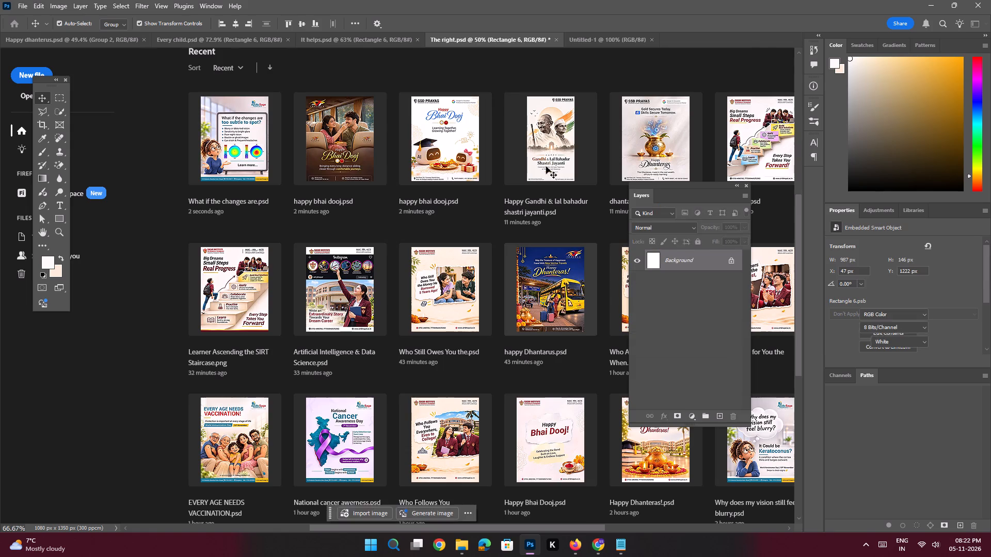
# Place the "National Education Day School Poster" image from the Downloads folder into the new document so it fills the canvas.
pyautogui.hotkey('alt', 'Tab')
pyautogui.keyDown('alt'); pyautogui.click(384, 265); pyautogui.keyUp('alt')
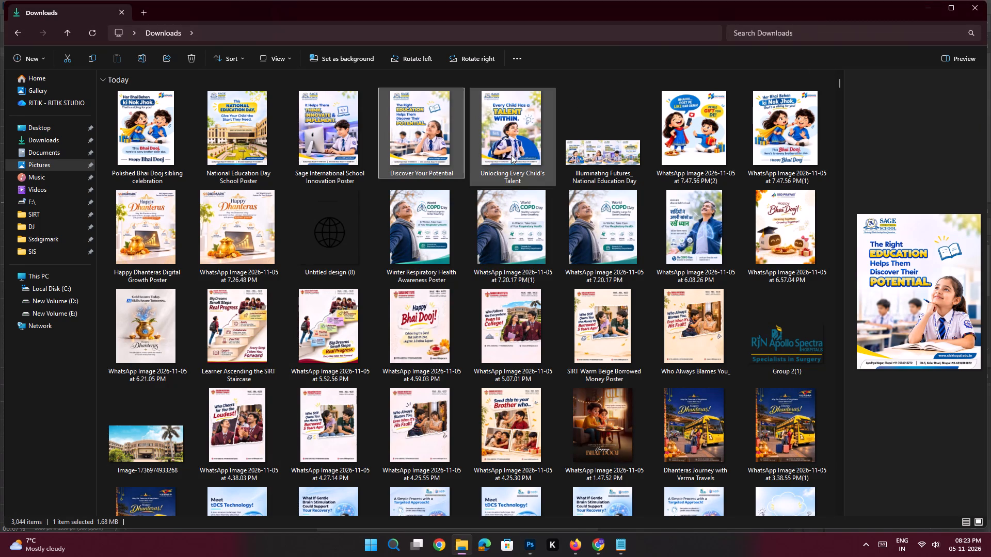
pyautogui.click(350, 152)
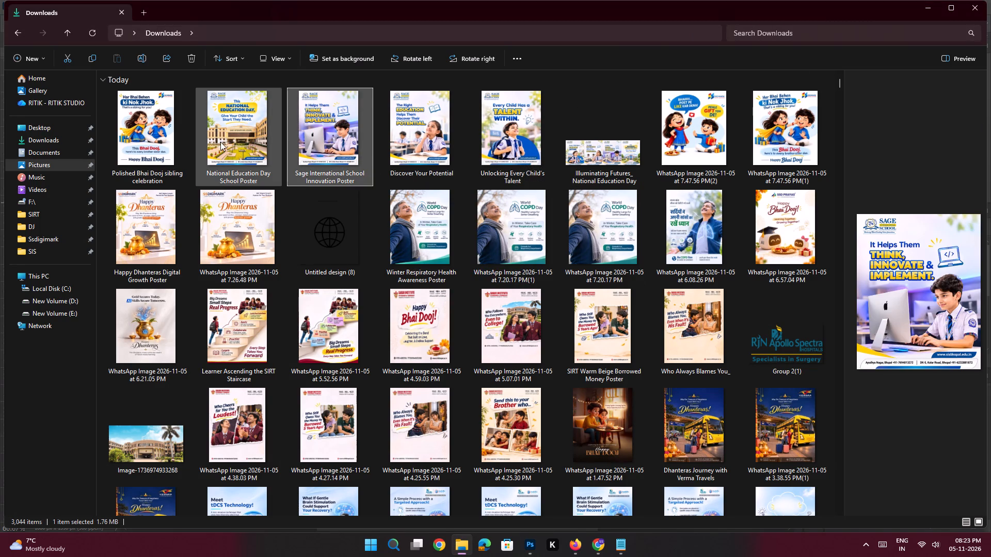
pyautogui.click(222, 138)
pyautogui.moveTo(243, 153); pyautogui.dragTo(364, 298)
pyautogui.hotkey('alt', 'Tab')
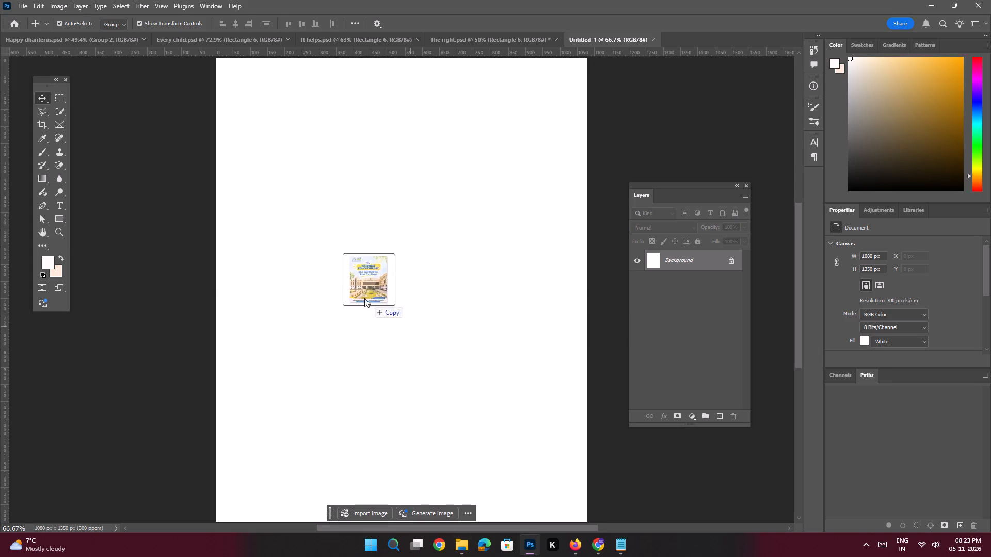
pyautogui.moveTo(364, 298); pyautogui.dragTo(363, 298)
pyautogui.press('Return')
pyautogui.press('Return')
# Rasterize the placed "National Education Day School Poster" smart object.
pyautogui.press('space')
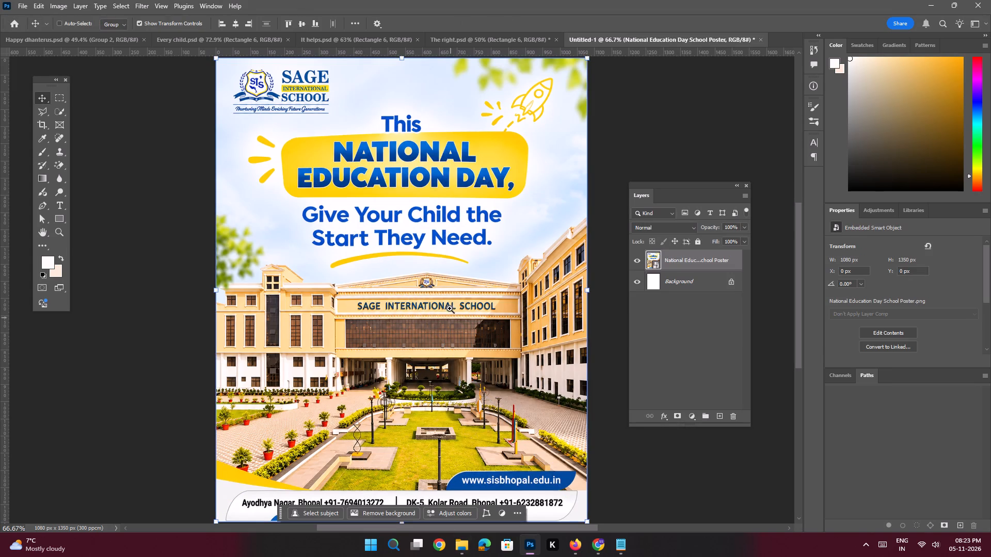
pyautogui.keyDown('ctrl'); pyautogui.moveTo(449, 307); pyautogui.dragTo(427, 302); pyautogui.keyUp('ctrl')
pyautogui.click(442, 323)
pyautogui.keyDown('ctrl'); pyautogui.moveTo(355, 182); pyautogui.dragTo(389, 245); pyautogui.keyUp('ctrl')
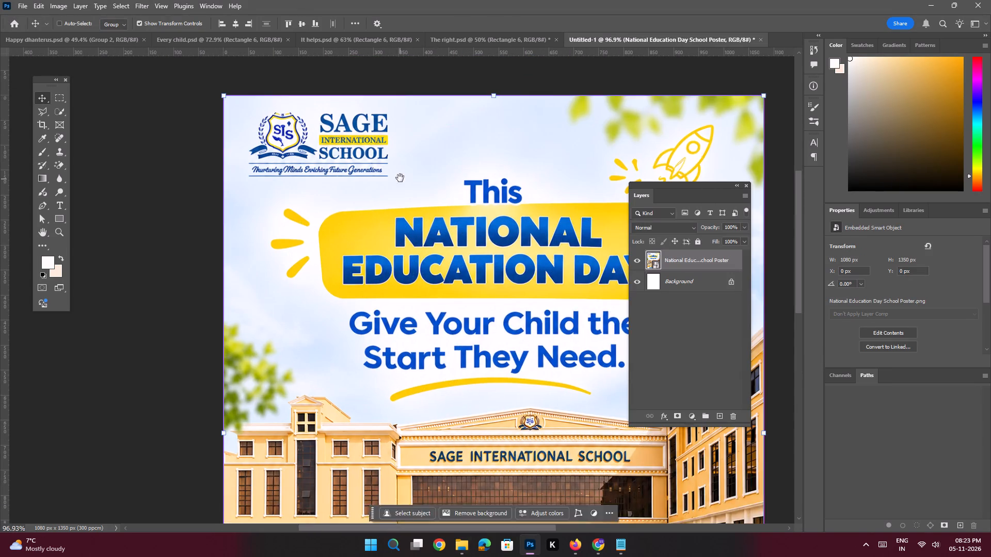
pyautogui.moveTo(400, 178); pyautogui.dragTo(392, 211)
pyautogui.press('e')
pyautogui.click(413, 188)
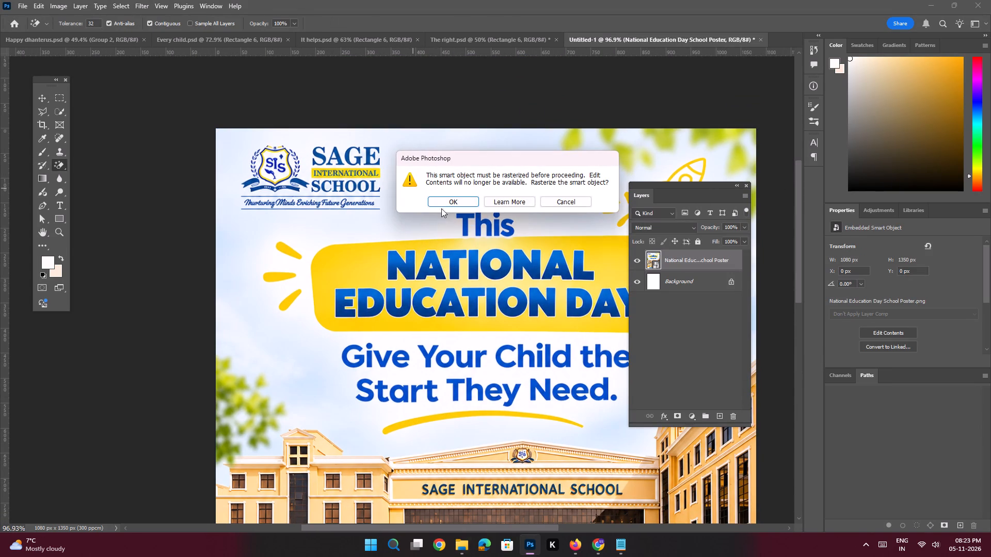
pyautogui.click(446, 202)
# Outline the baked-in school logo with the Polygonal Lasso, about 312 x 166 px, remove it with the Fill command, and deselect.
pyautogui.press('space')
pyautogui.keyDown('ctrl'); pyautogui.moveTo(346, 176); pyautogui.dragTo(354, 193); pyautogui.keyUp('ctrl')
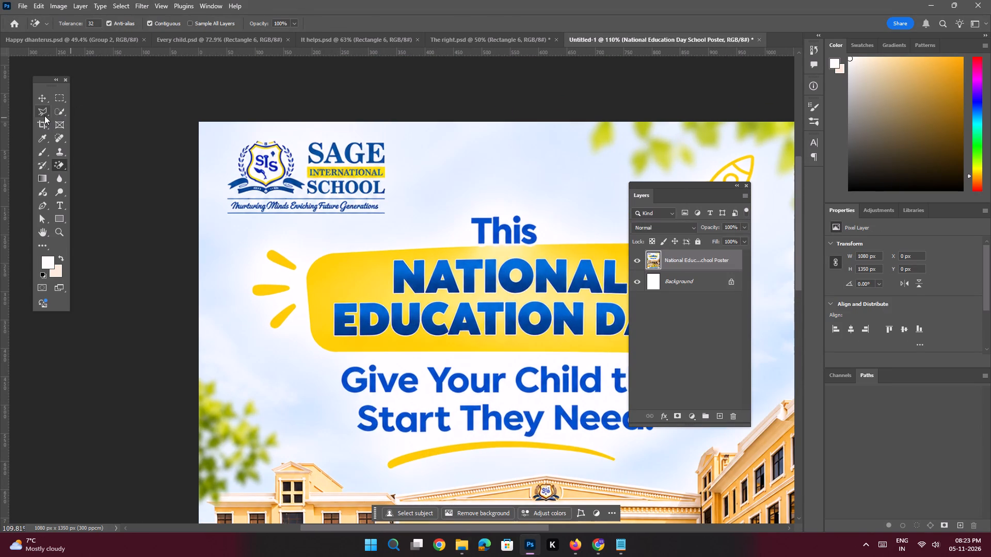
pyautogui.click(44, 116)
pyautogui.click(229, 163)
pyautogui.click(238, 134)
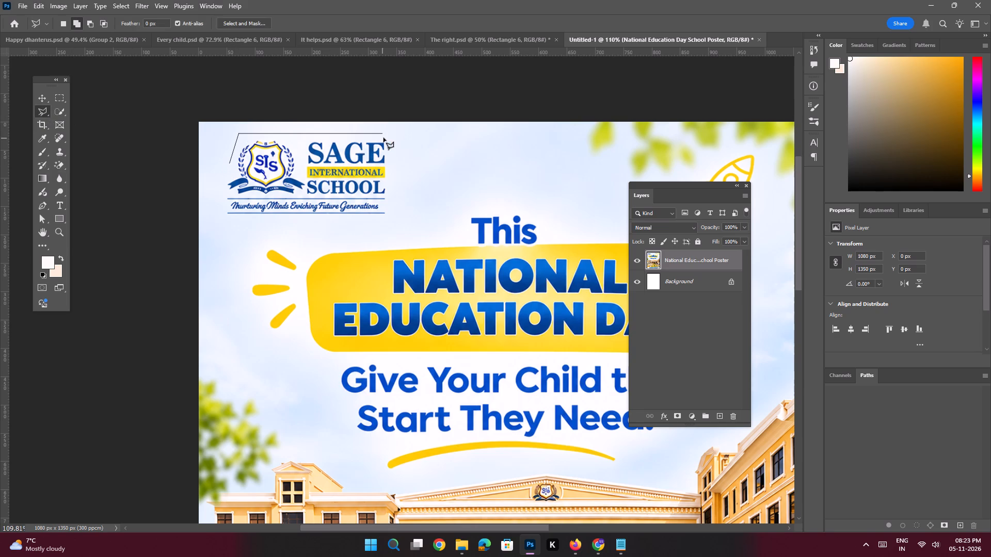
pyautogui.keyDown('shift'); pyautogui.click(389, 137); pyautogui.keyUp('shift')
pyautogui.click(393, 214)
pyautogui.moveTo(380, 227); pyautogui.dragTo(373, 225)
pyautogui.keyDown('shift'); pyautogui.click(221, 225); pyautogui.keyUp('shift')
pyautogui.click(217, 187)
pyautogui.click(229, 163)
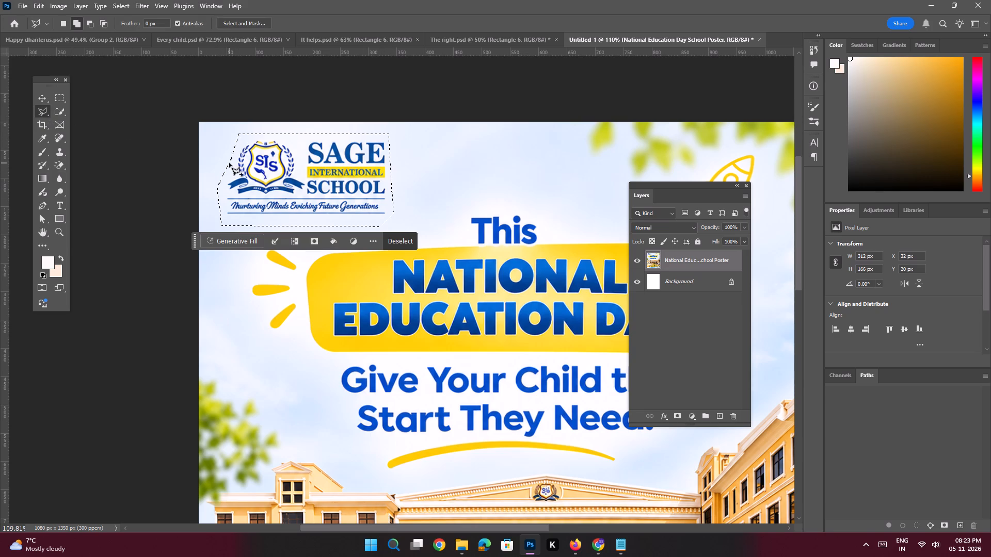
pyautogui.hotkey('shift', 'BackSpace')
pyautogui.press('Return')
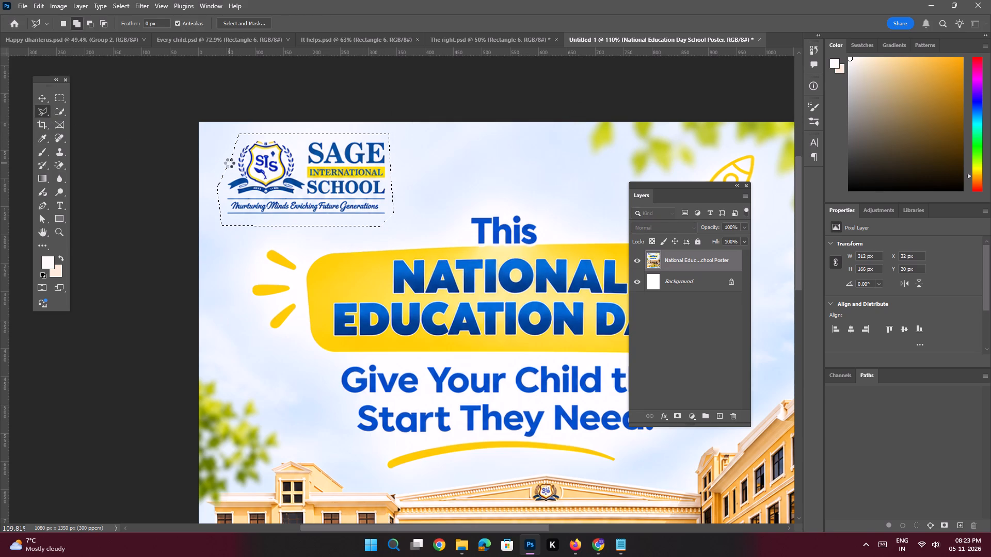
pyautogui.hotkey('ctrl', 'd')
# Outline the baked-in contact footer and website banner with the Polygonal Lasso, about 1061 x 164 px, and run Generative Fill with the prompt "Remove this".
pyautogui.hotkey('ctrl', '0')
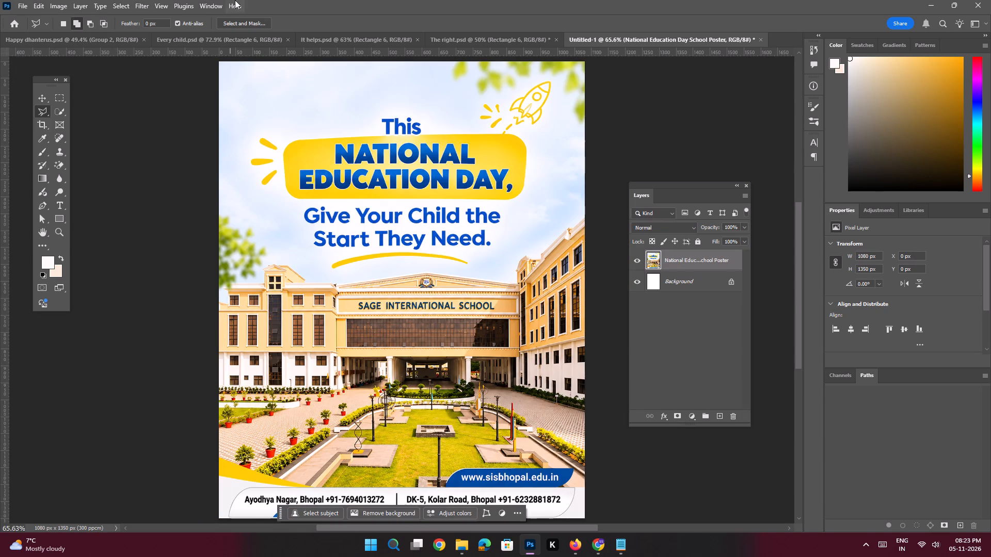
pyautogui.press('space')
pyautogui.press('space')
pyautogui.press('space')
pyautogui.press('space')
pyautogui.press('space')
pyautogui.press('space')
pyautogui.press('space')
pyautogui.press('space')
pyautogui.press('space')
pyautogui.press('space')
pyautogui.moveTo(373, 355); pyautogui.dragTo(332, 277)
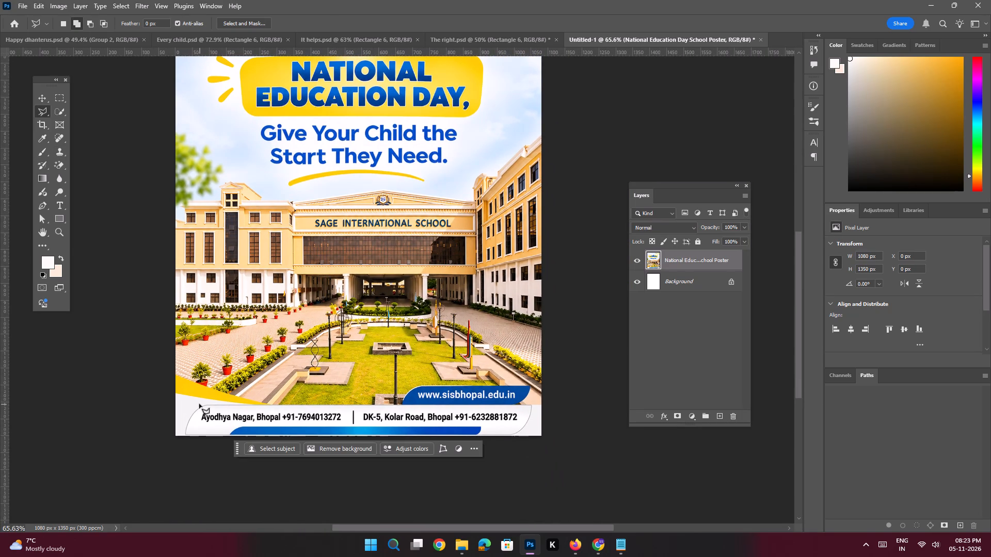
pyautogui.click(198, 403)
pyautogui.keyDown('shift'); pyautogui.click(395, 405); pyautogui.keyUp('shift')
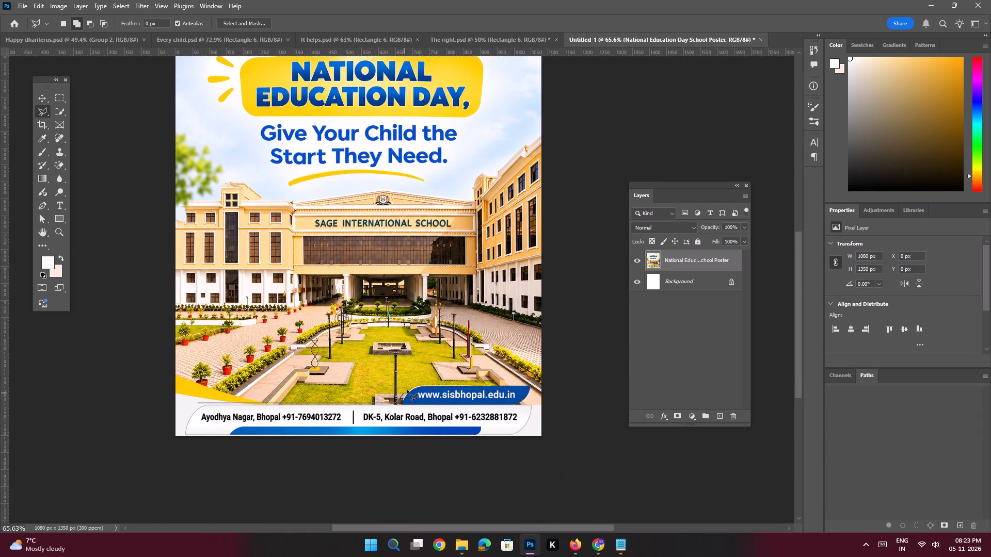
pyautogui.click(407, 389)
pyautogui.click(419, 385)
pyautogui.keyDown('shift'); pyautogui.click(531, 387); pyautogui.keyUp('shift')
pyautogui.click(535, 399)
pyautogui.moveTo(536, 416); pyautogui.dragTo(535, 421)
pyautogui.click(529, 435)
pyautogui.click(516, 440)
pyautogui.keyDown('shift'); pyautogui.click(177, 447); pyautogui.keyUp('shift')
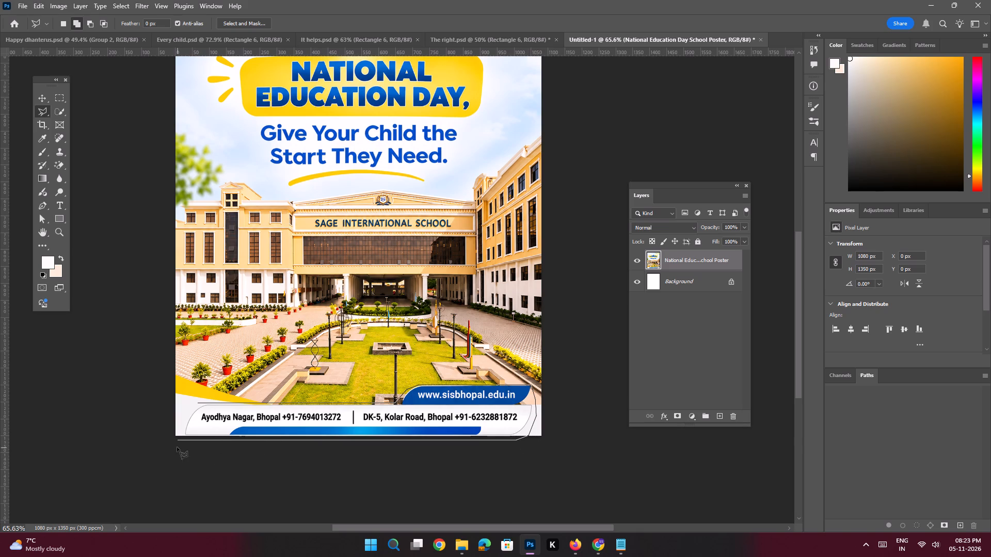
pyautogui.click(183, 429)
pyautogui.click(188, 416)
pyautogui.click(195, 405)
pyautogui.click(198, 403)
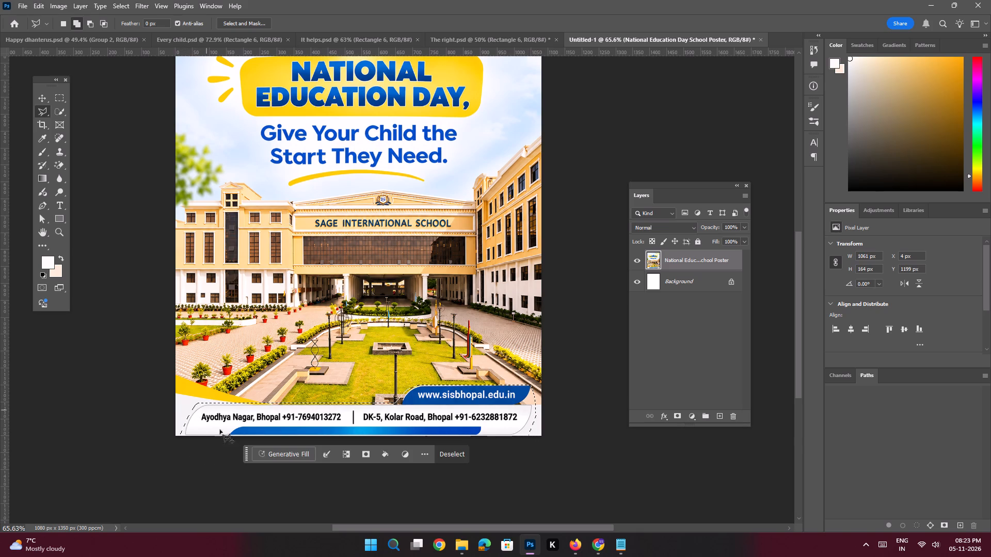
pyautogui.click(260, 454)
pyautogui.write('Remove this')
pyautogui.press('space')
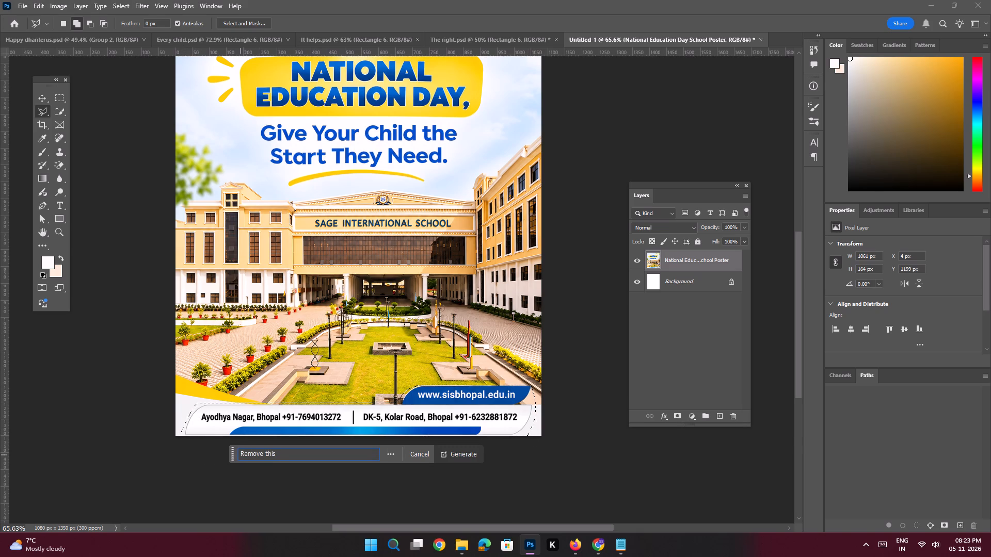
pyautogui.press('Return')
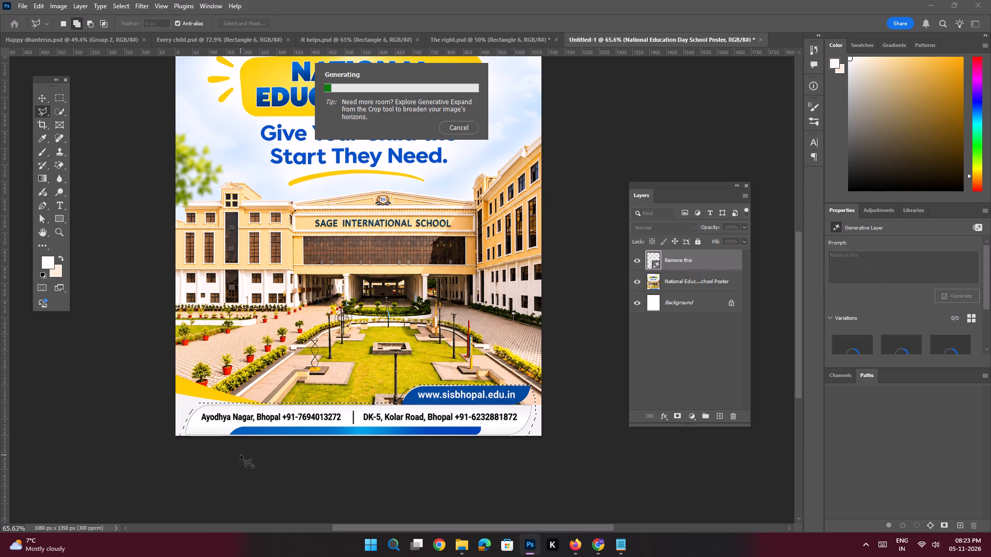
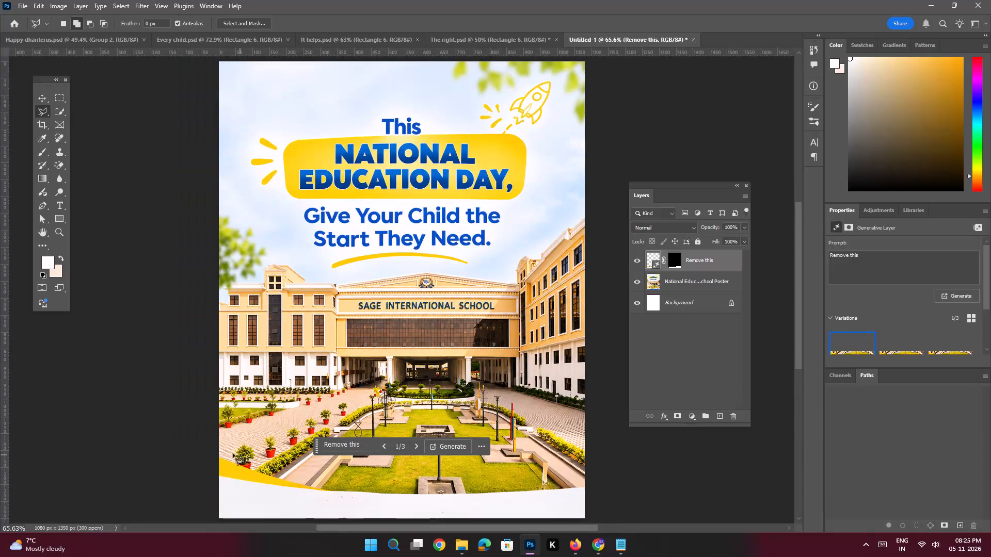
# Save the National Education Day poster document as "this nathinal" in Photoshop format in the Desktop SIS folder.
pyautogui.press('space')
pyautogui.hotkey('ctrl', 's')
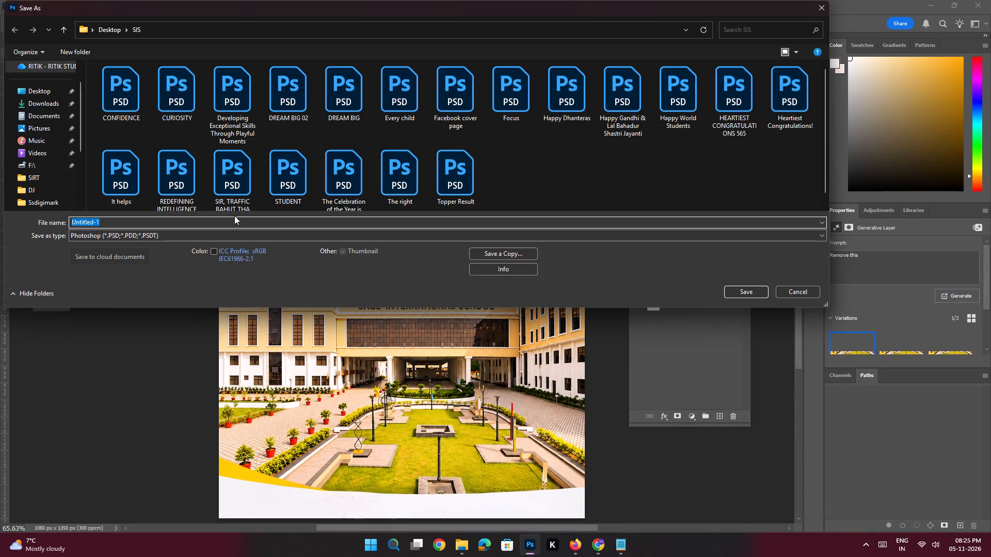
pyautogui.write('this a')
pyautogui.press('BackSpace')
pyautogui.write('nathinal')
pyautogui.press('space')
pyautogui.press('Return')
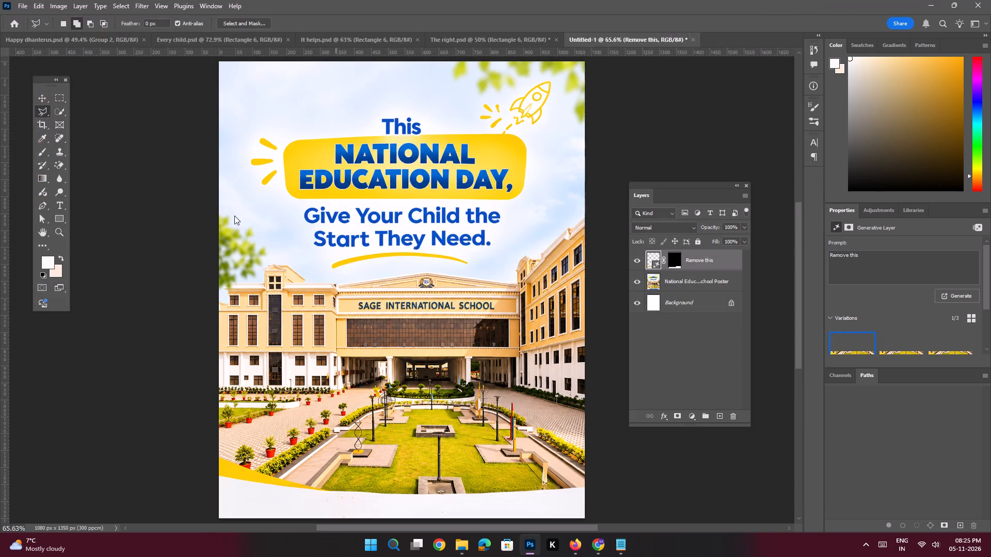
# Add margin guides around the "this nathinal" canvas with New Guide Layout.
pyautogui.press('space')
pyautogui.keyDown('ctrl'); pyautogui.moveTo(425, 258); pyautogui.dragTo(405, 252); pyautogui.keyUp('ctrl')
pyautogui.moveTo(482, 243); pyautogui.dragTo(479, 243)
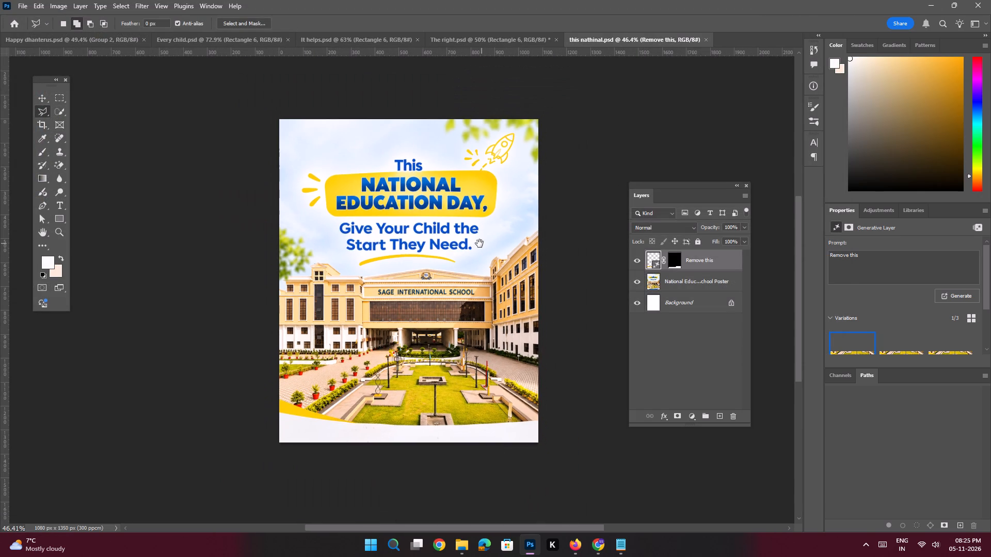
pyautogui.moveTo(479, 243); pyautogui.dragTo(476, 244)
pyautogui.click(37, 97)
pyautogui.click(118, 124)
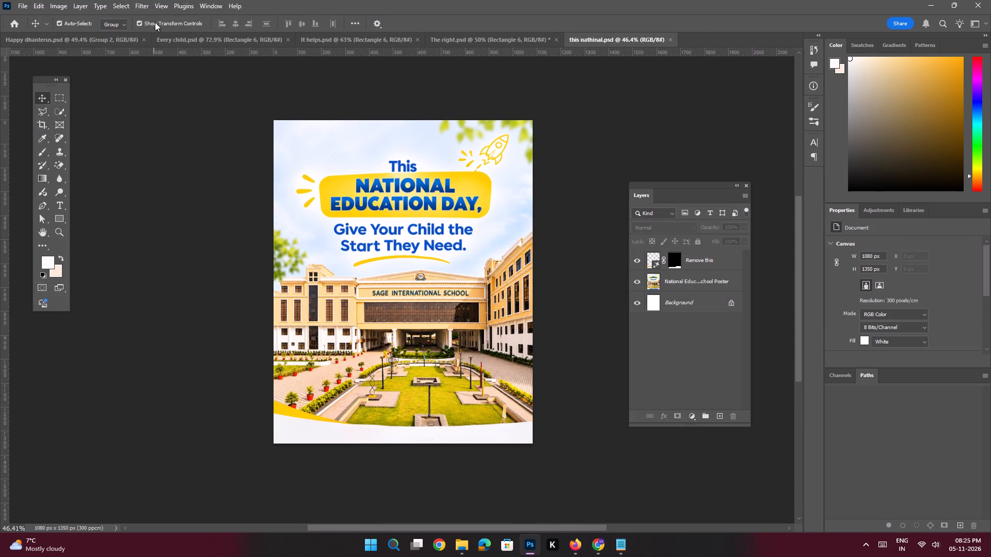
pyautogui.click(161, 3)
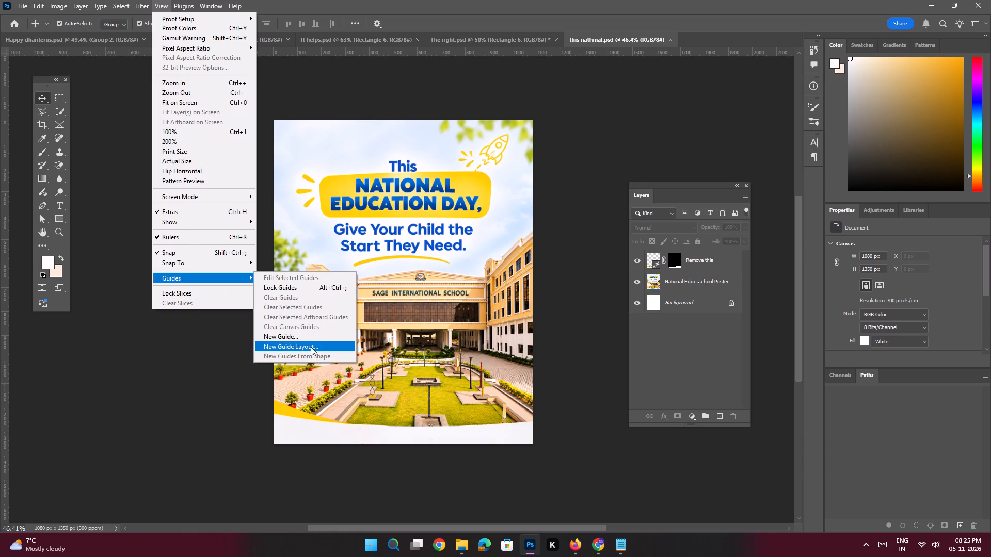
pyautogui.click(310, 347)
pyautogui.click(570, 113)
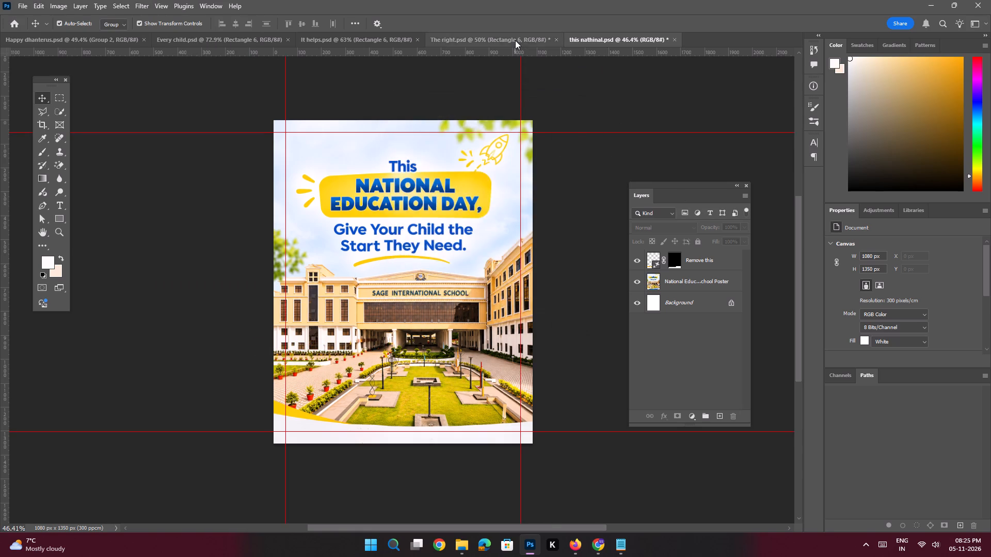
# Copy the SIS LOGO layer from The right.psd into this nathinal.psd and snap it to the upper-left corner of the margin guides.
pyautogui.click(515, 40)
pyautogui.press('space')
pyautogui.keyDown('ctrl'); pyautogui.moveTo(307, 133); pyautogui.dragTo(321, 149); pyautogui.keyUp('ctrl')
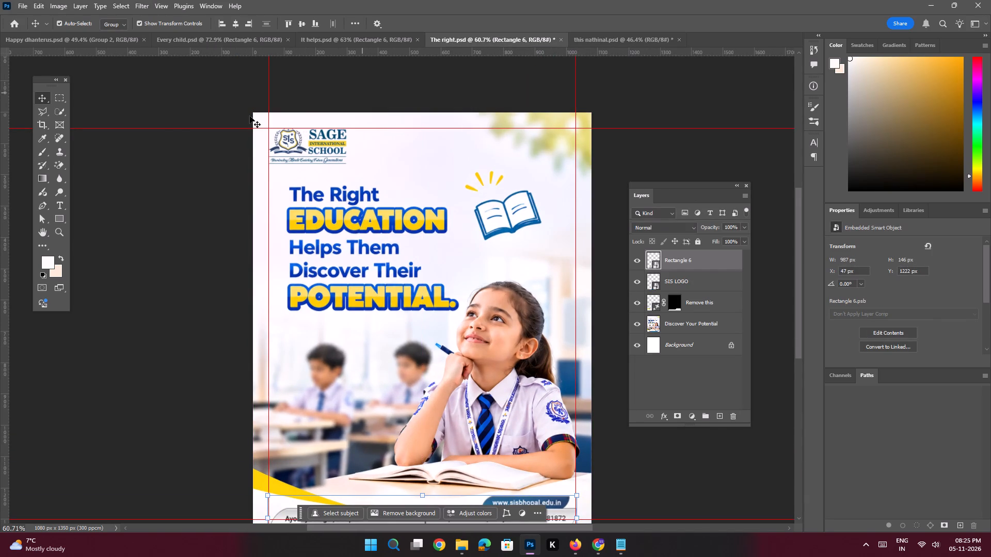
pyautogui.click(321, 144)
pyautogui.moveTo(668, 286); pyautogui.dragTo(596, 90)
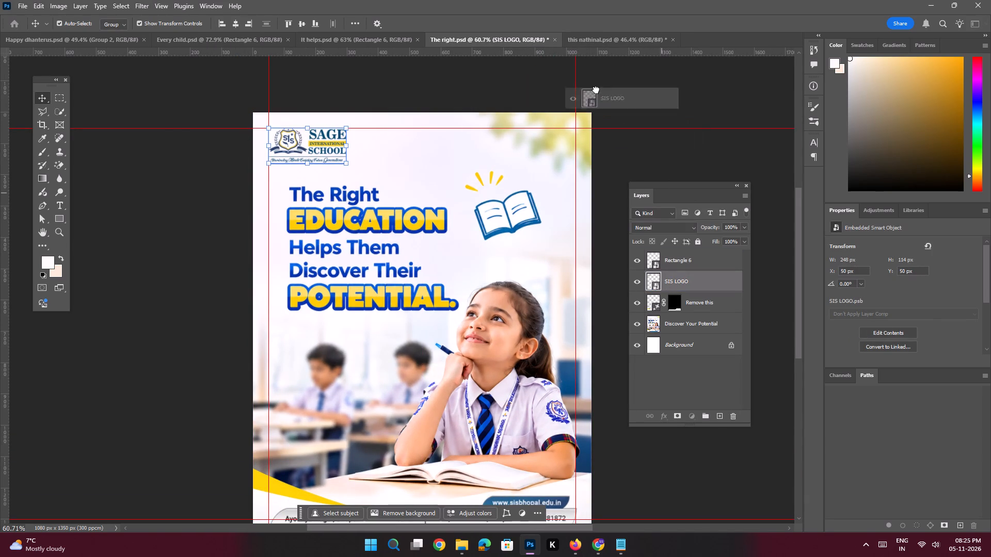
pyautogui.moveTo(596, 90); pyautogui.dragTo(591, 37)
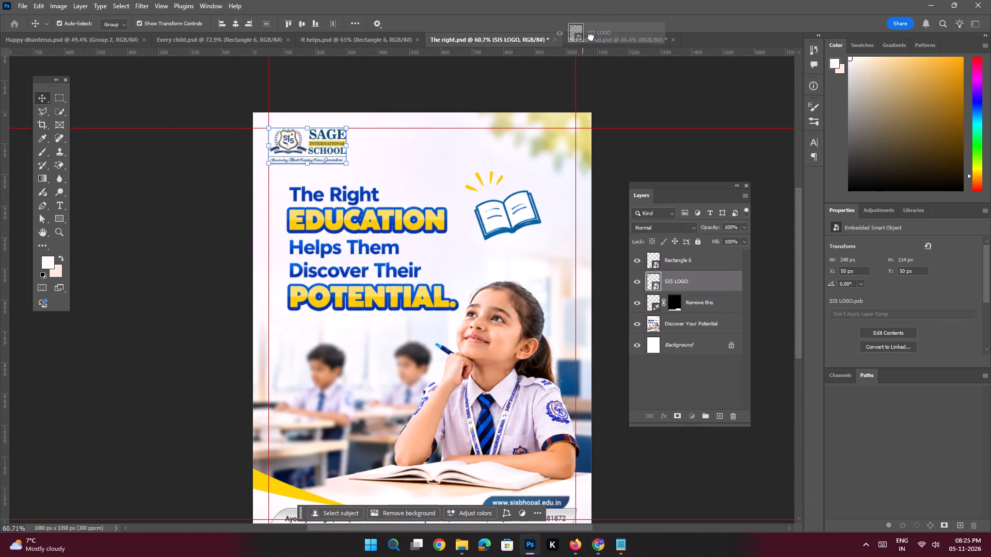
pyautogui.moveTo(591, 37); pyautogui.dragTo(329, 153)
pyautogui.press('space')
pyautogui.keyDown('ctrl'); pyautogui.moveTo(327, 143); pyautogui.dragTo(400, 232); pyautogui.keyUp('ctrl')
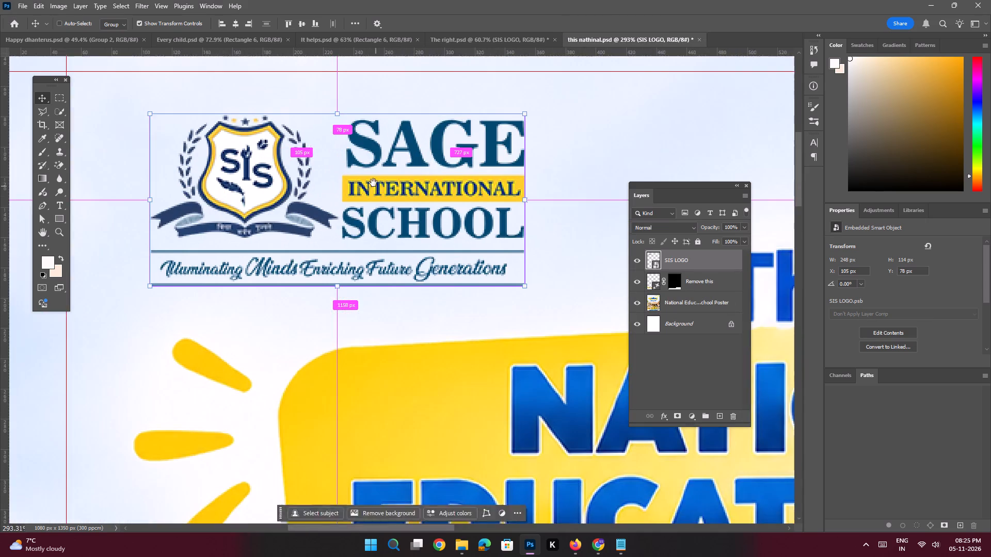
pyautogui.moveTo(373, 183); pyautogui.dragTo(421, 225)
pyautogui.moveTo(436, 229); pyautogui.dragTo(348, 187)
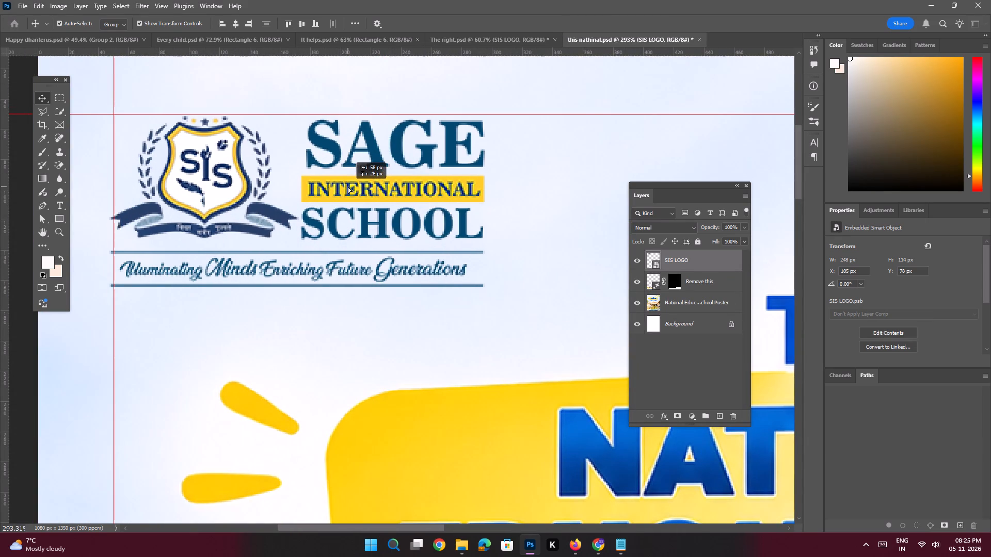
pyautogui.moveTo(348, 187); pyautogui.dragTo(355, 189)
pyautogui.press('space')
pyautogui.keyDown('ctrl'); pyautogui.moveTo(390, 209); pyautogui.dragTo(339, 189); pyautogui.keyUp('ctrl')
# Copy the Rectangle 6 contact footer layer from The right.psd into this nathinal.psd.
pyautogui.click(503, 36)
pyautogui.press('space')
pyautogui.press('space')
pyautogui.press('space')
pyautogui.press('space')
pyautogui.press('space')
pyautogui.press('space')
pyautogui.press('space')
pyautogui.press('space')
pyautogui.press('space')
pyautogui.press('space')
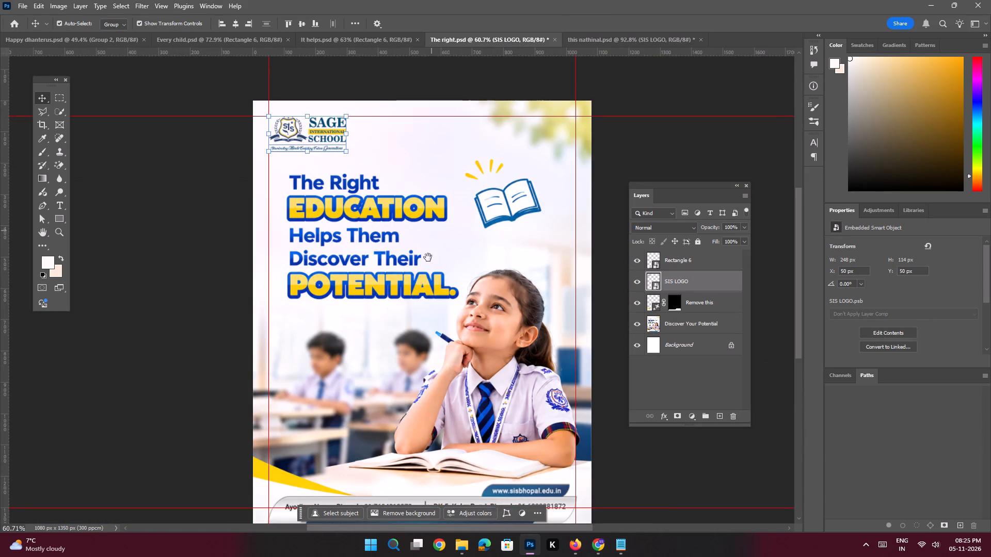
pyautogui.moveTo(424, 270); pyautogui.dragTo(421, 211)
pyautogui.click(420, 224)
pyautogui.click(504, 348)
pyautogui.moveTo(688, 261); pyautogui.dragTo(463, 438)
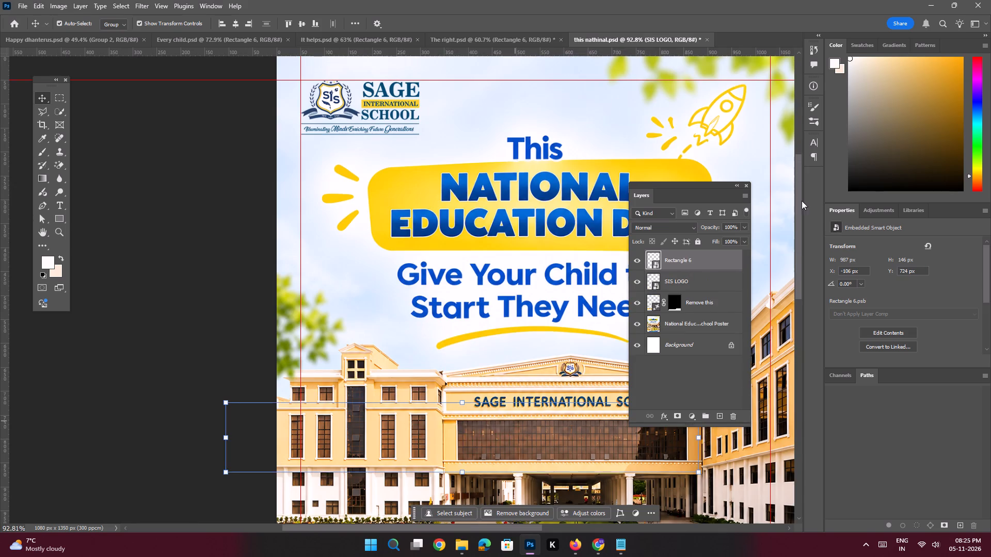
# Centre the contact footer horizontally, align it to the canvas's bottom edge, and nudge it down 12 px to Y 1216 px.
pyautogui.doubleClick(238, 27)
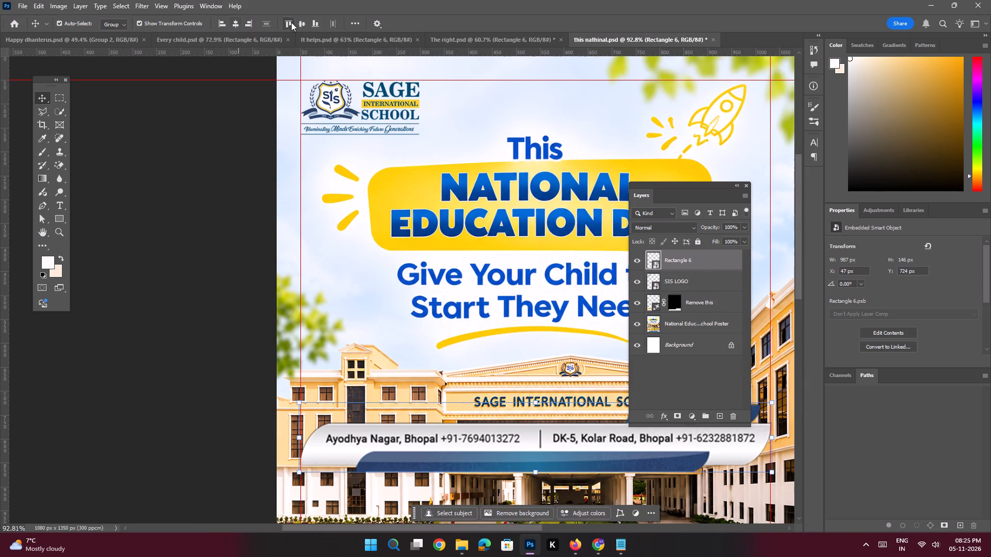
pyautogui.click(313, 24)
pyautogui.press('space')
pyautogui.press('space')
pyautogui.press('space')
pyautogui.press('space')
pyautogui.press('space')
pyautogui.press('space')
pyautogui.press('space')
pyautogui.press('space')
pyautogui.press('space')
pyautogui.press('space')
pyautogui.press('space')
pyautogui.press('space')
pyautogui.press('space')
pyautogui.press('space')
pyautogui.press('space')
pyautogui.press('space')
pyautogui.press('space')
pyautogui.press('space')
pyautogui.press('space')
pyautogui.press('space')
pyautogui.moveTo(450, 326); pyautogui.dragTo(408, 221)
pyautogui.click(408, 235)
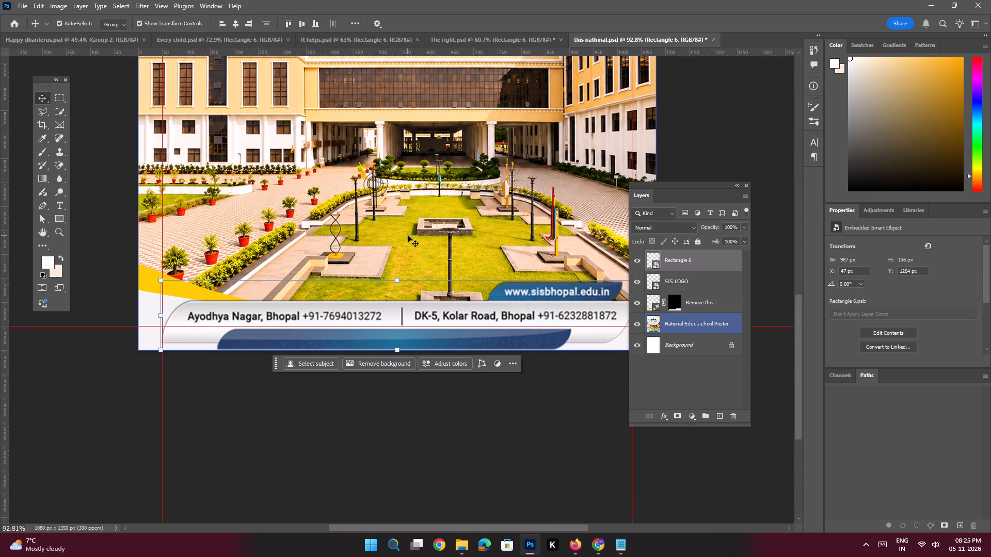
pyautogui.hotkey('shift', 'Down')
pyautogui.press('Down')
pyautogui.press('Down')
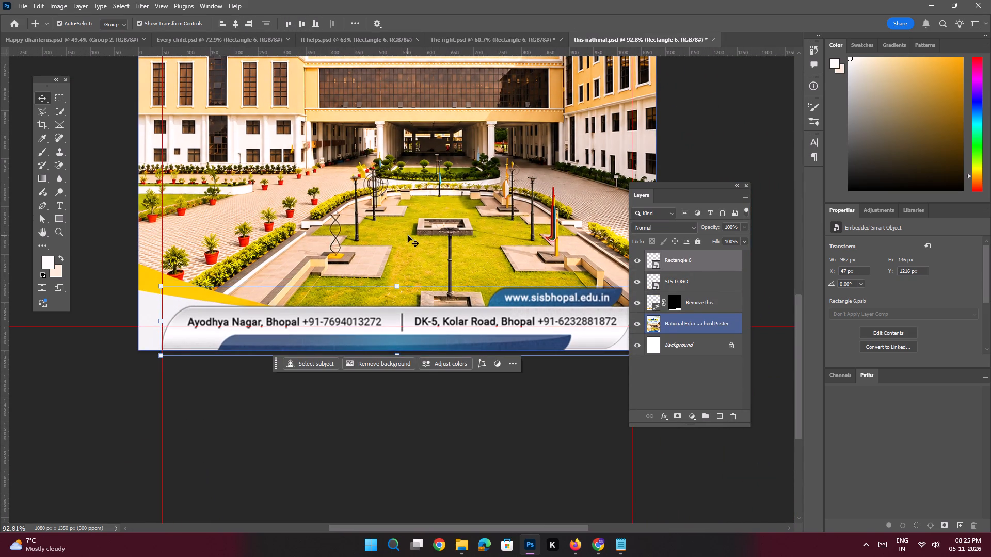
# Save the "this nathinal" poster document.
pyautogui.hotkey('ctrl', '0')
pyautogui.hotkey('ctrl', 's')
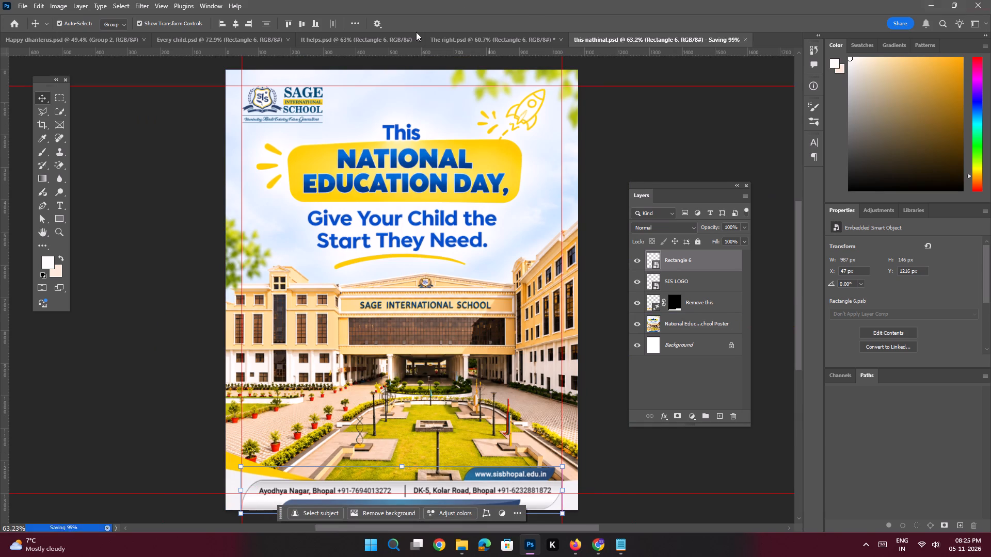
# Close the Happy dhanterus.psd document.
pyautogui.click(115, 40)
pyautogui.click(223, 40)
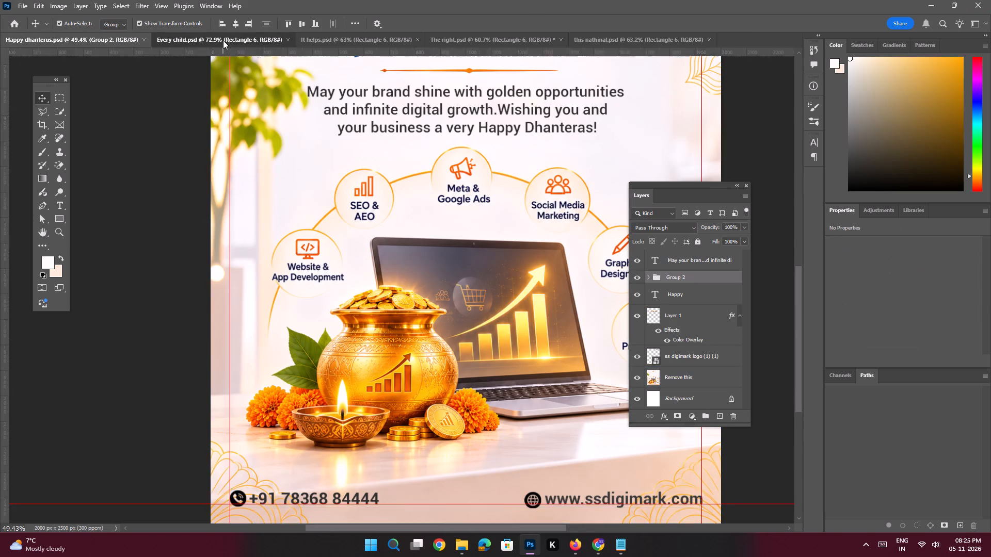
pyautogui.click(130, 41)
pyautogui.click(141, 40)
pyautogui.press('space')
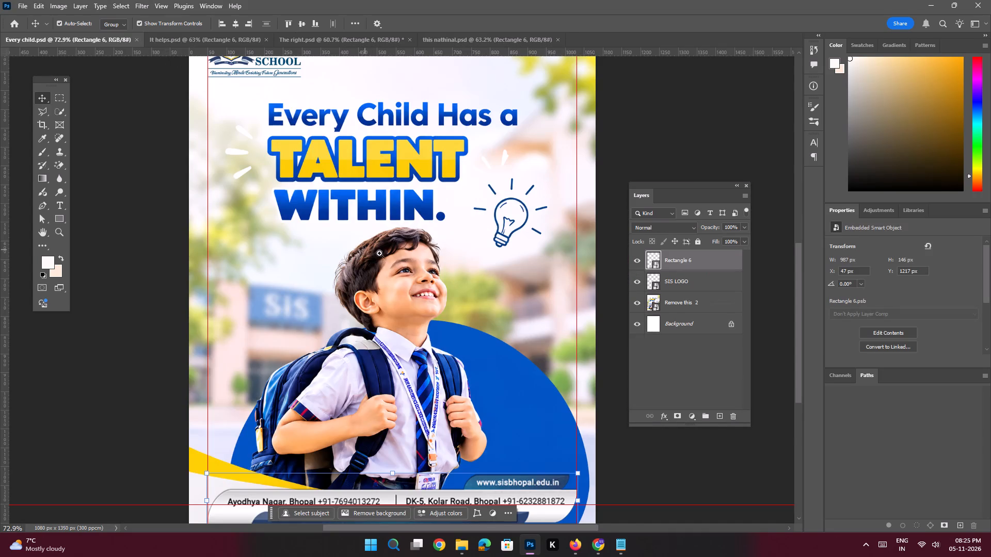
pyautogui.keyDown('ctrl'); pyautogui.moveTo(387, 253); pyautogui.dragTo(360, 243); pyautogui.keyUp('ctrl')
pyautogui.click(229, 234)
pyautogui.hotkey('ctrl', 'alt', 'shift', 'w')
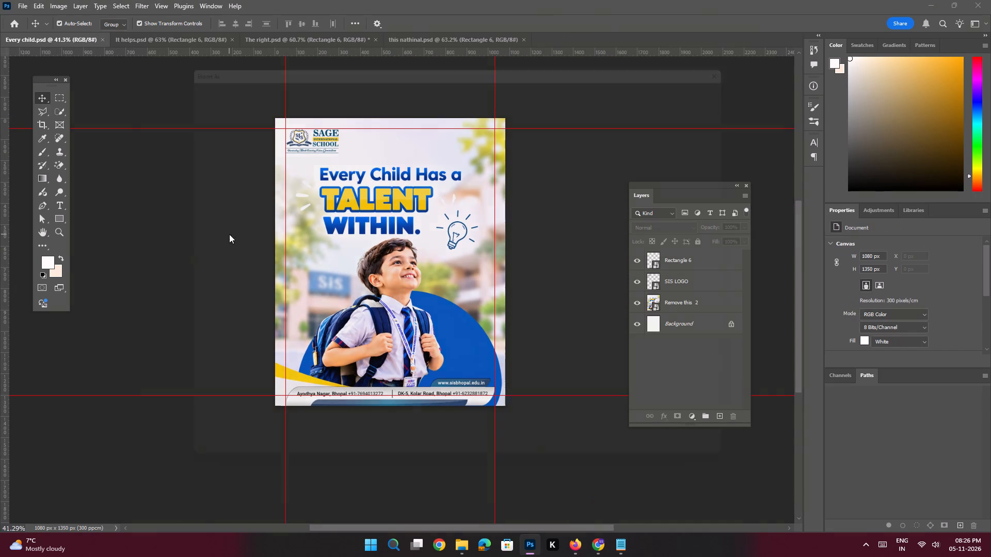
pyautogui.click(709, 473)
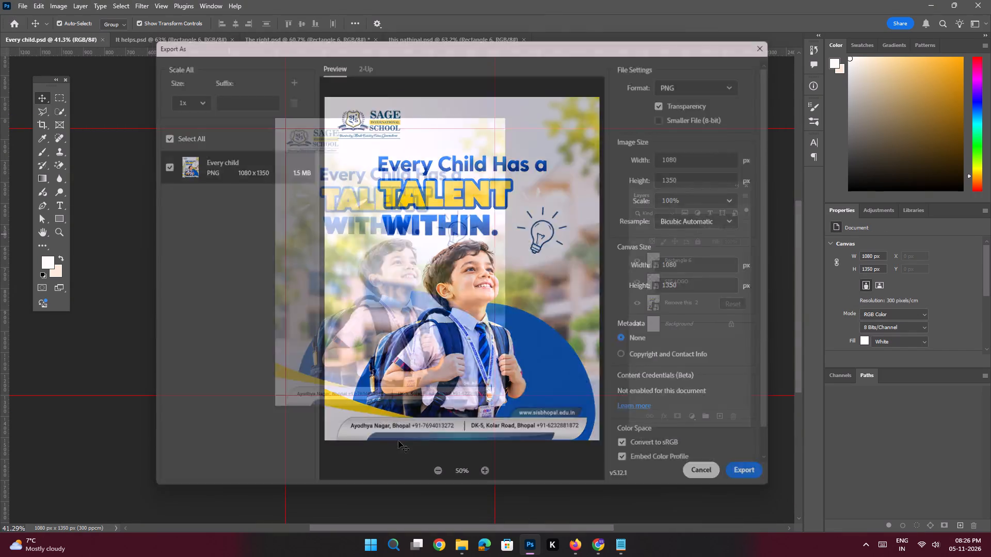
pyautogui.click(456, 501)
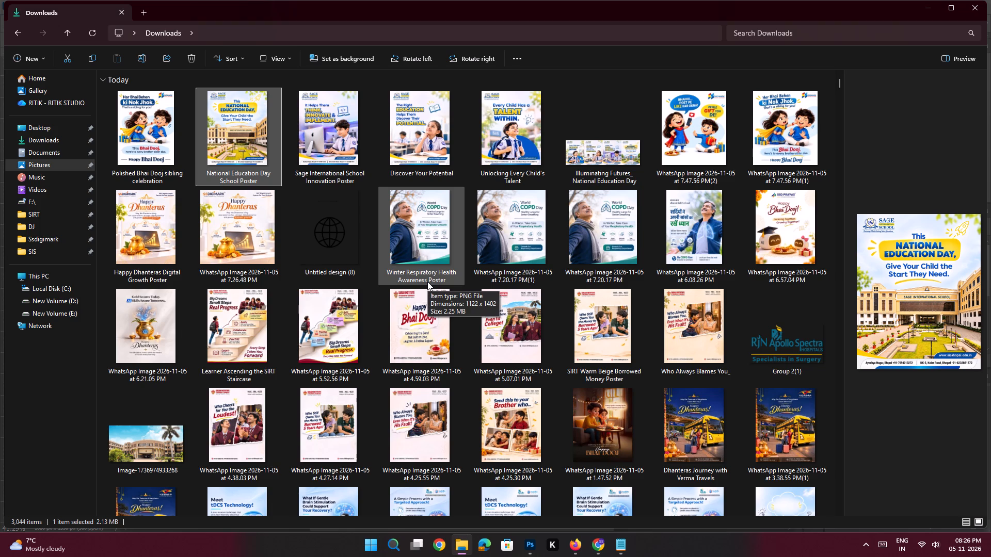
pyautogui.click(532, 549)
# Export the "Every child" poster as a PNG into a new Desktop folder named "SIS post" and save the document.
pyautogui.hotkey('ctrl', 'alt', 'shift', 'w')
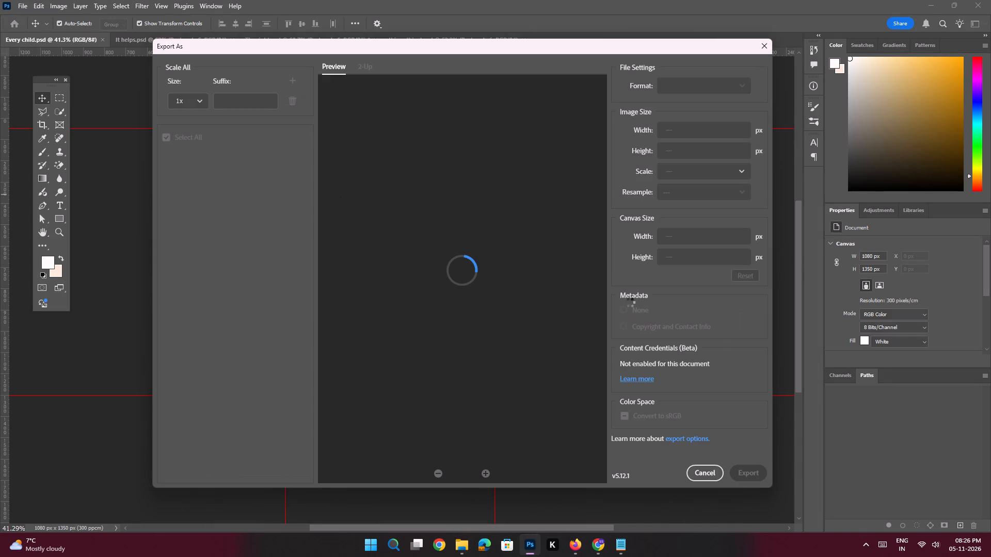
pyautogui.click(750, 474)
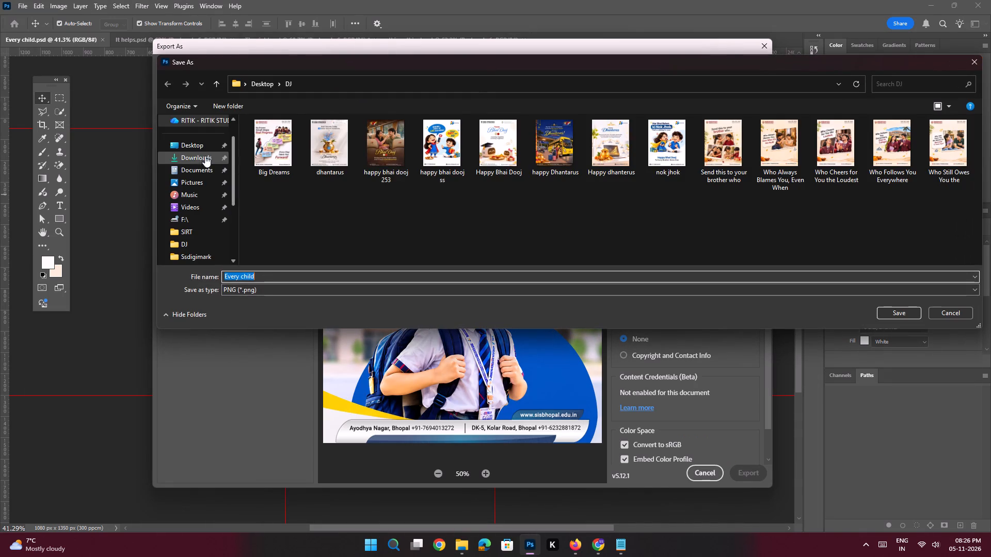
pyautogui.click(195, 149)
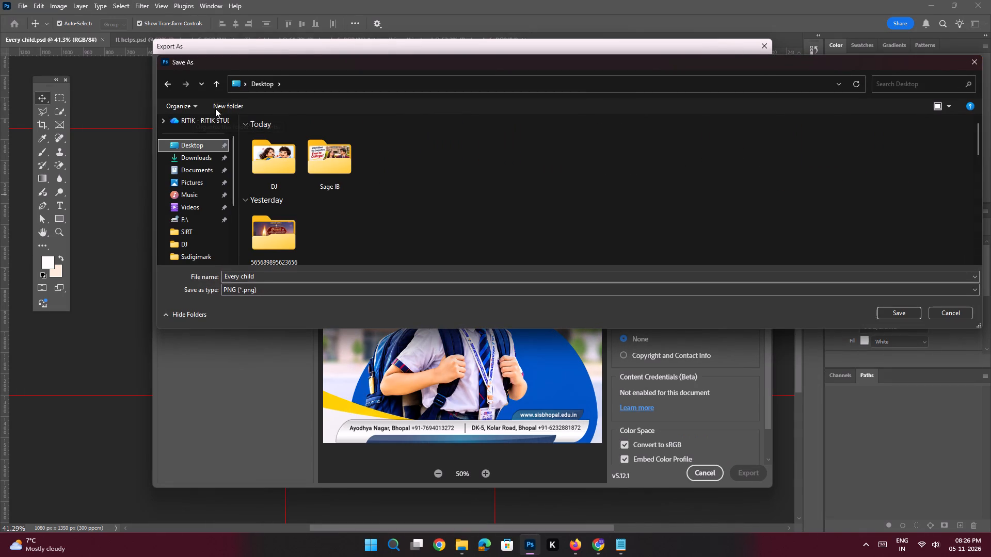
pyautogui.click(218, 106)
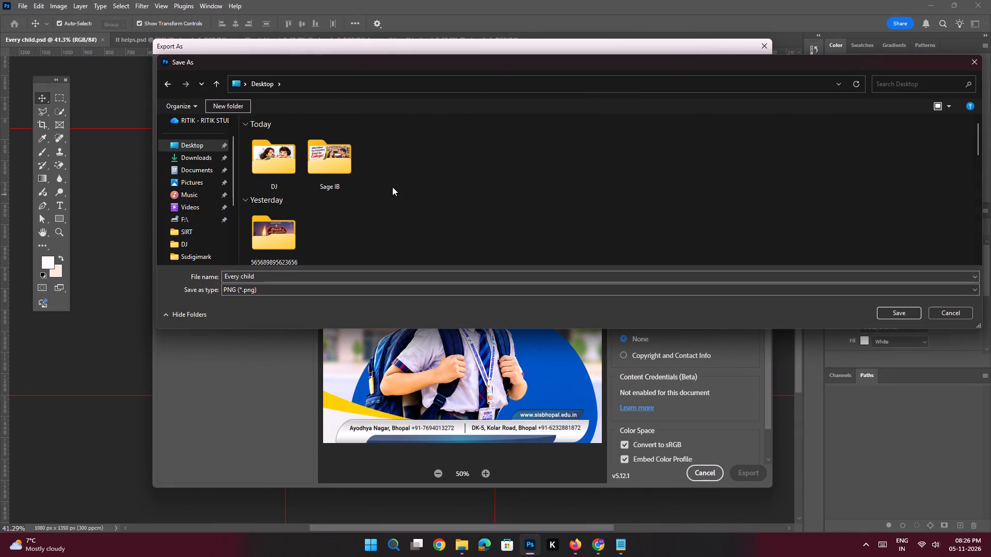
pyautogui.write('SIS post')
pyautogui.press('Return')
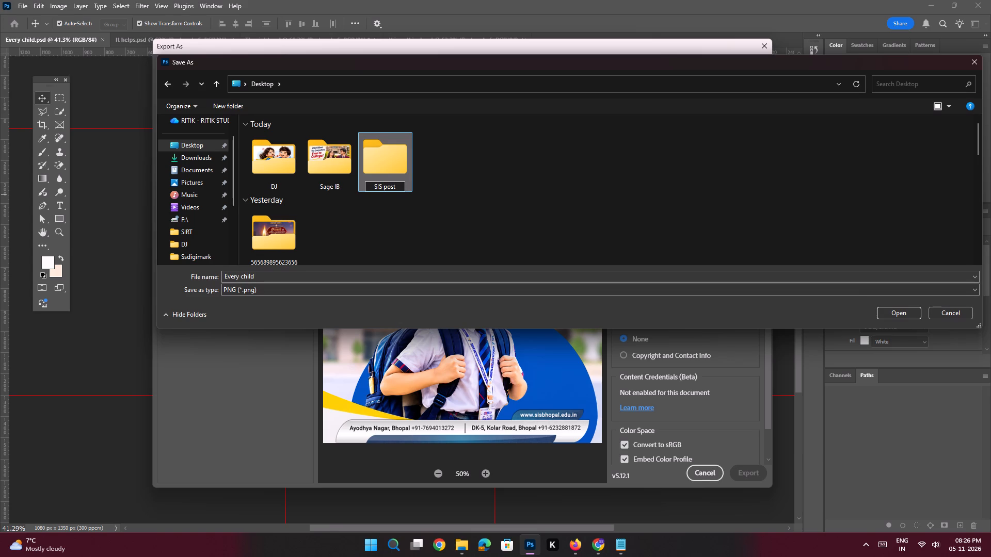
pyautogui.doubleClick(393, 178)
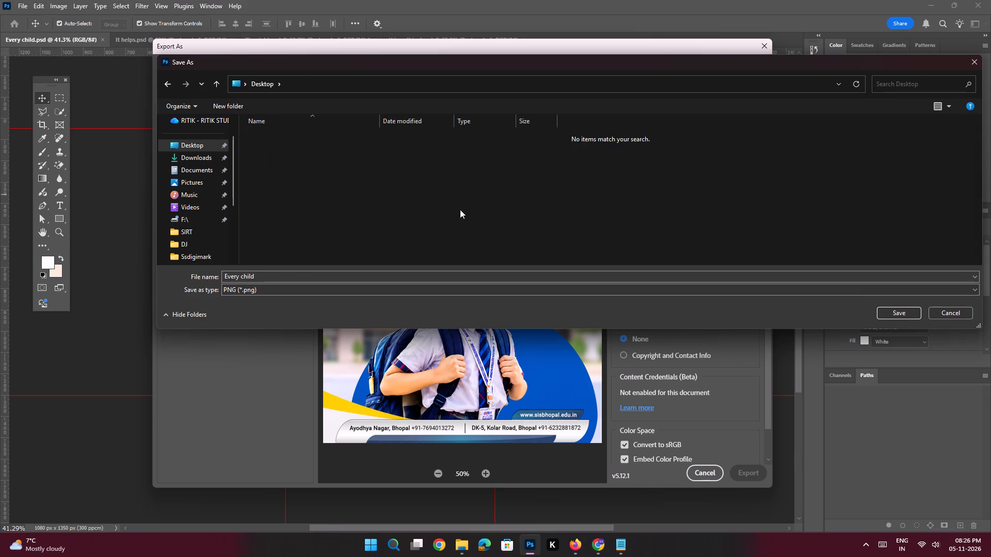
pyautogui.click(896, 314)
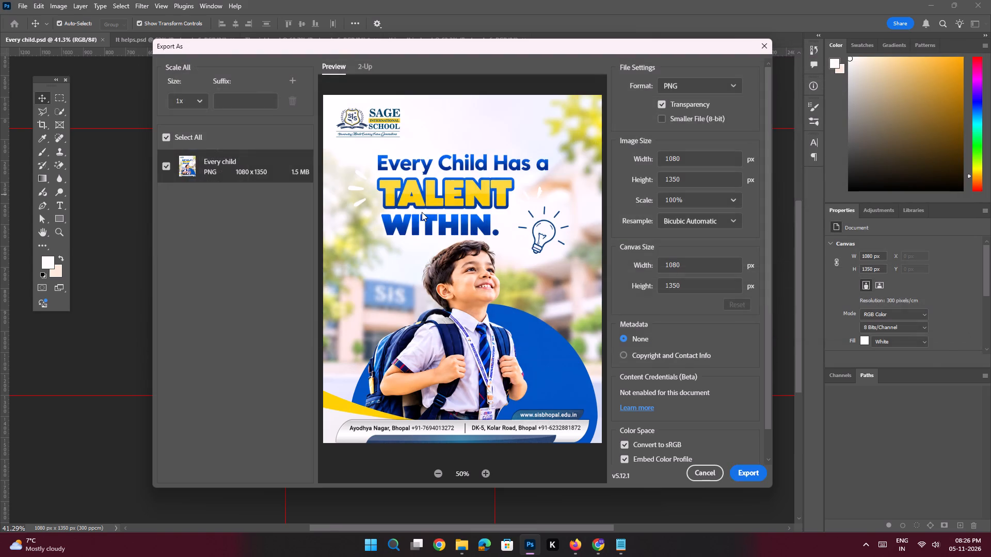
pyautogui.hotkey('ctrl', 's')
# Export the "It helps" poster as a PNG into the "SIS post" folder and save the document.
pyautogui.click(188, 43)
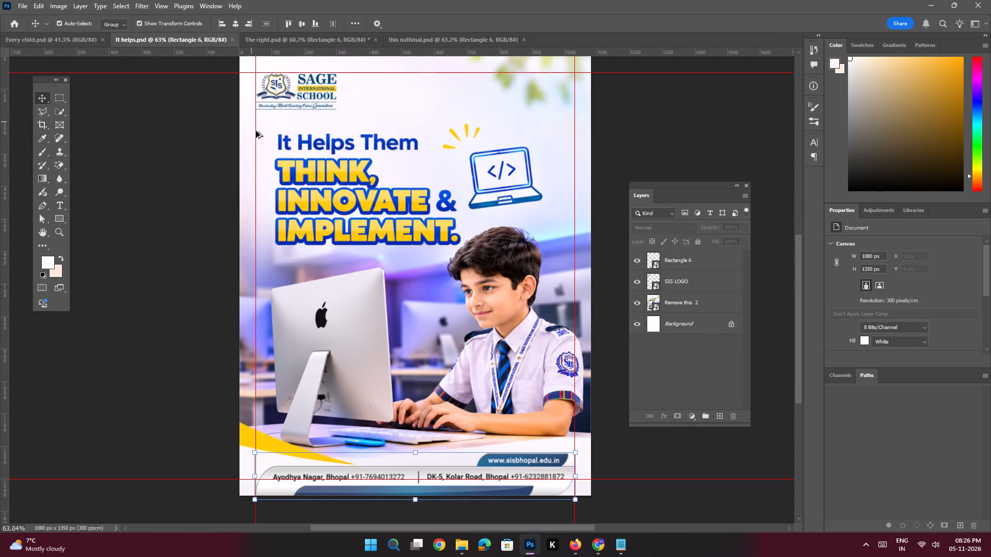
pyautogui.hotkey('ctrl', 'alt', 'shift', 'w')
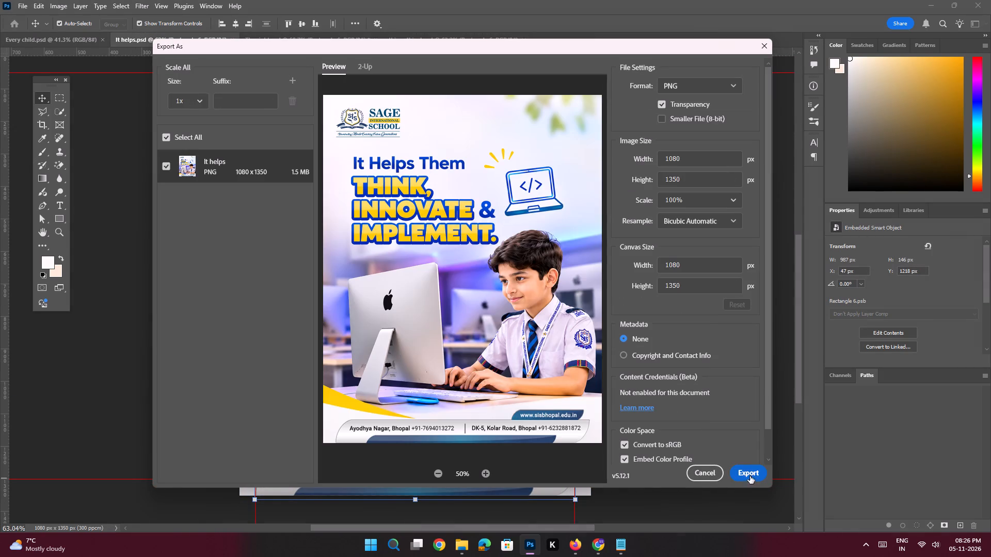
pyautogui.click(749, 474)
pyautogui.click(897, 312)
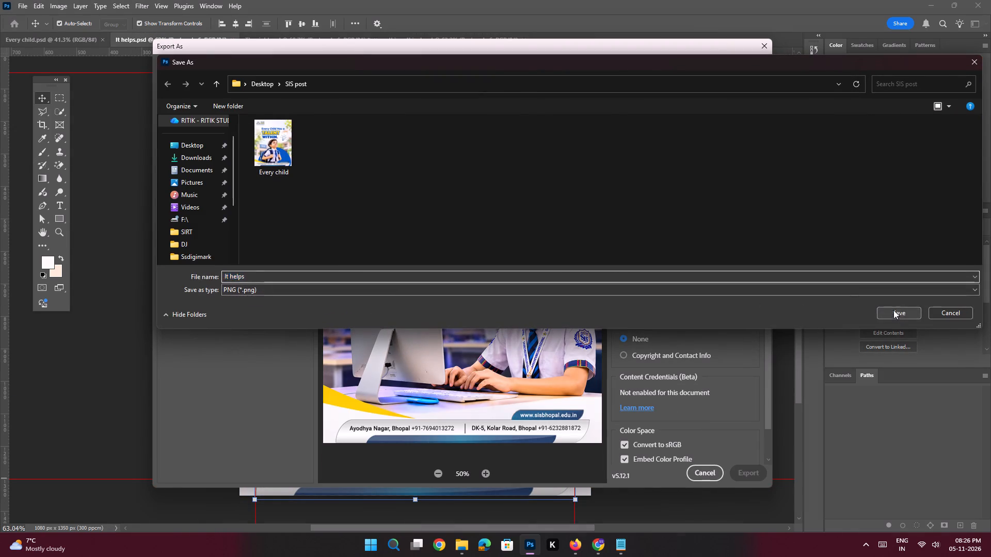
pyautogui.hotkey('ctrl', 's')
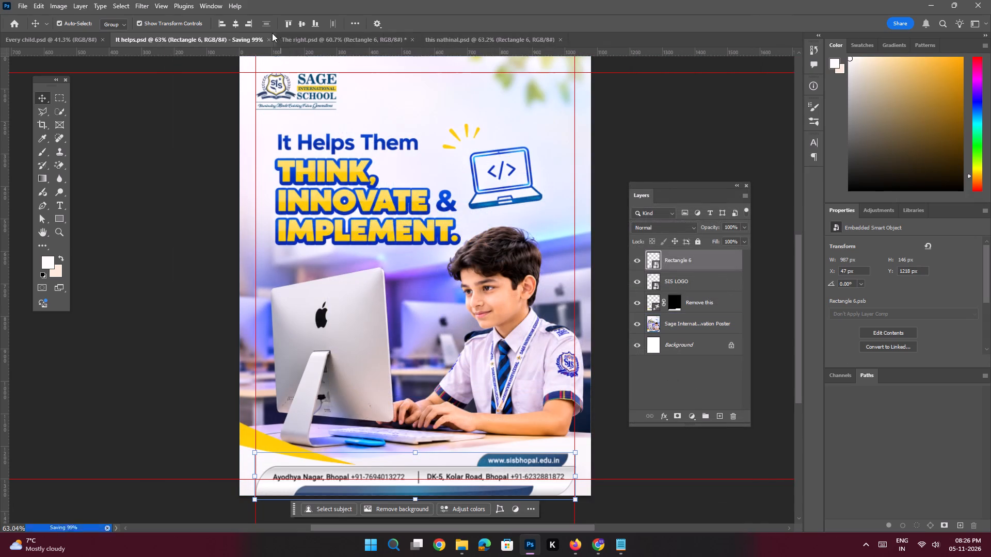
# Export "The right" poster as a PNG into the "SIS post" folder.
pyautogui.click(276, 37)
pyautogui.hotkey('ctrl', 'alt', 'shift', 'w')
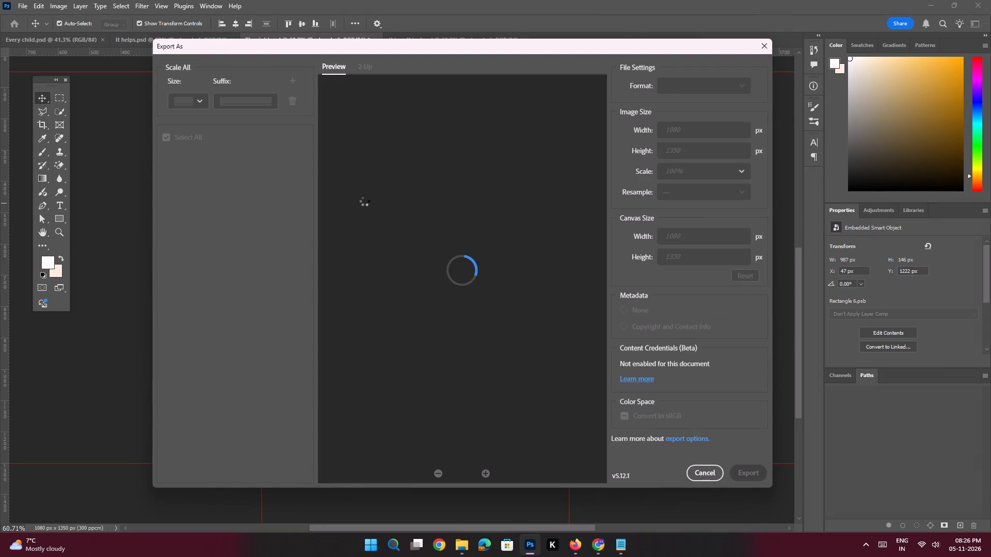
pyautogui.click(745, 476)
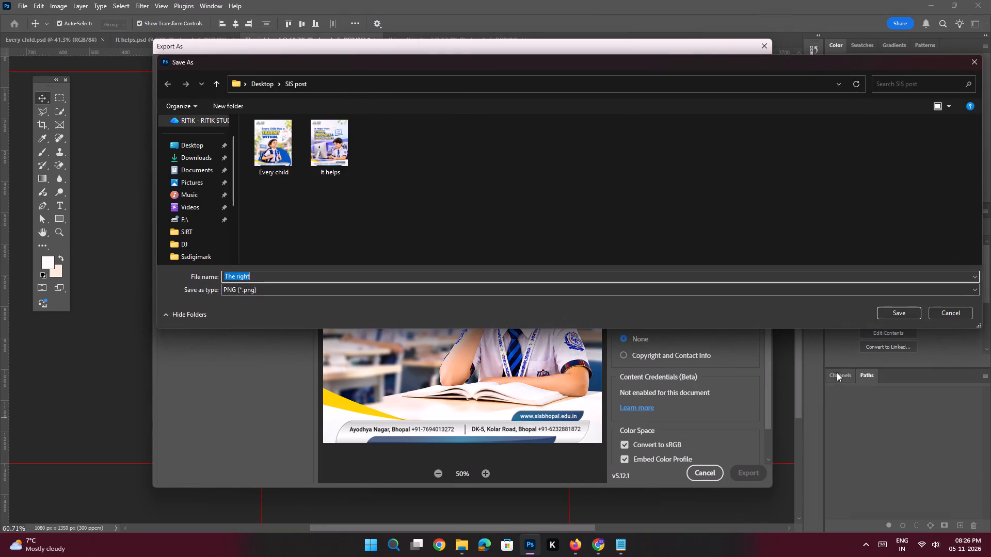
# Save the PNG export of "The right" poster in the "SIS post" folder and save the document.
pyautogui.click(883, 313)
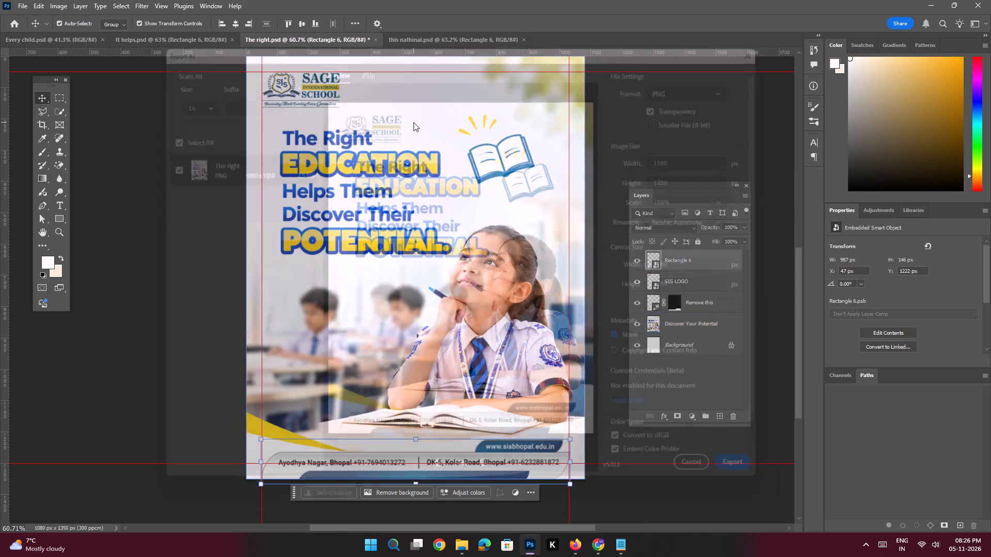
pyautogui.hotkey('ctrl', 's')
# Export the "this nathinal" National Education Day poster as a PNG at 1080 x 1350 px.
pyautogui.click(401, 40)
pyautogui.hotkey('ctrl', 'alt', 'shift', 'w')
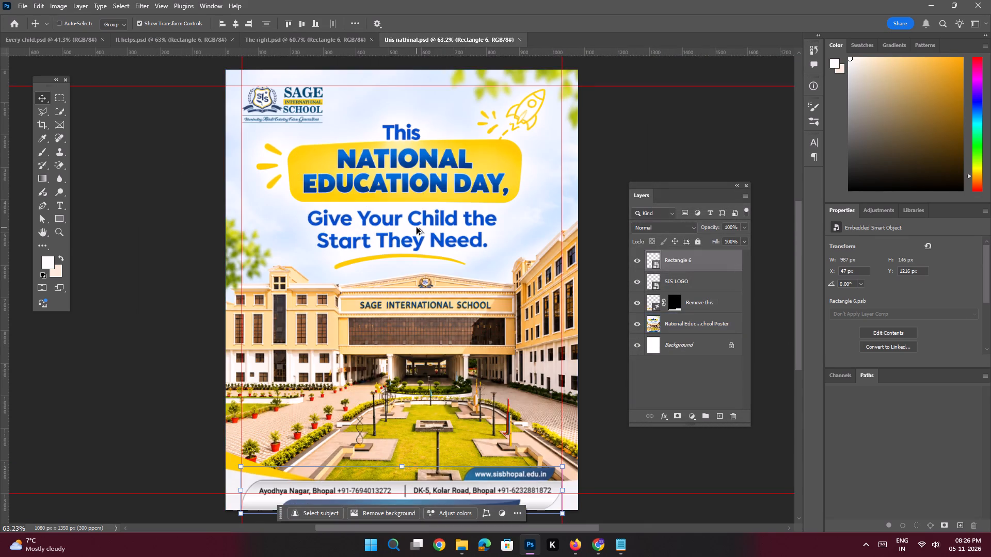
pyautogui.click(746, 475)
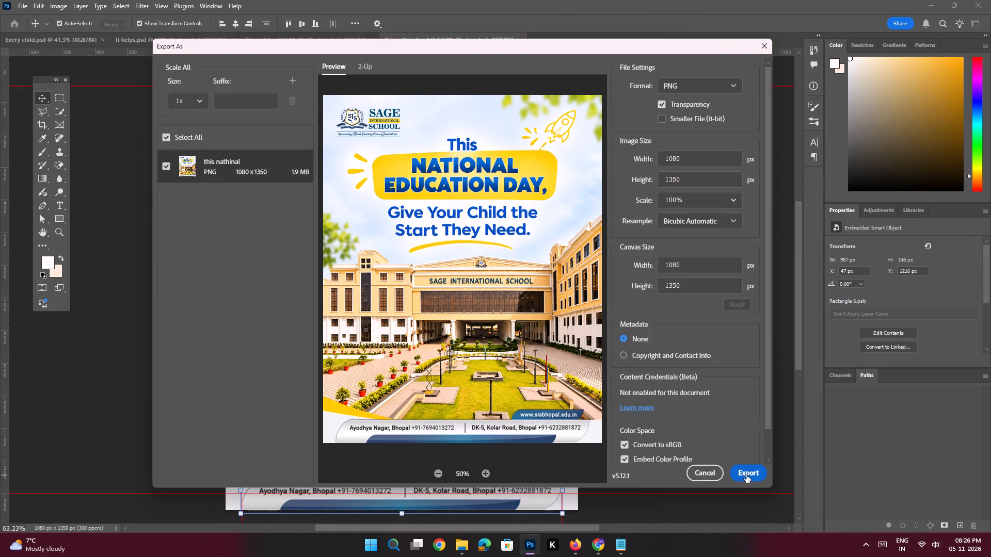
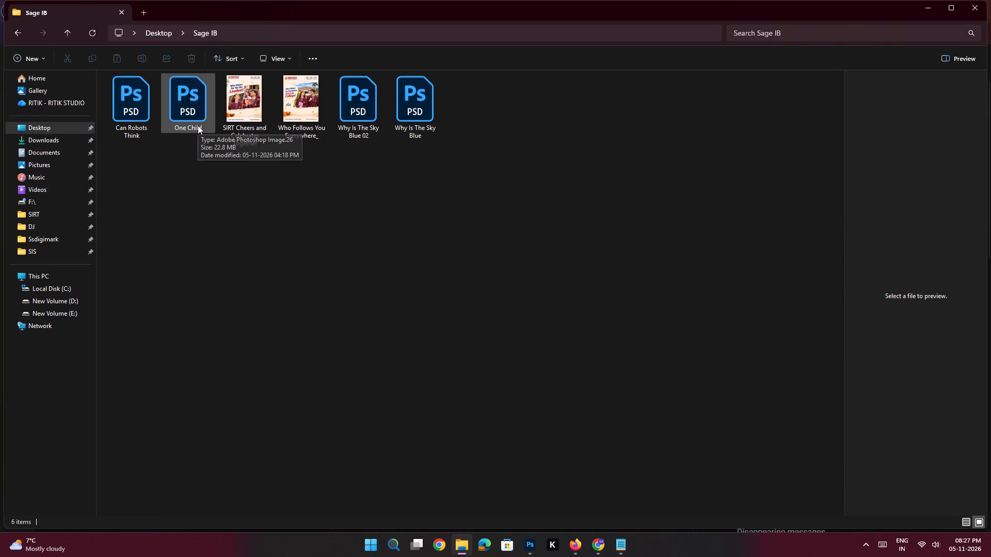
# Open the Can Robots Think PSD from the Sage IB folder in Photoshop.
pyautogui.doubleClick(139, 117)
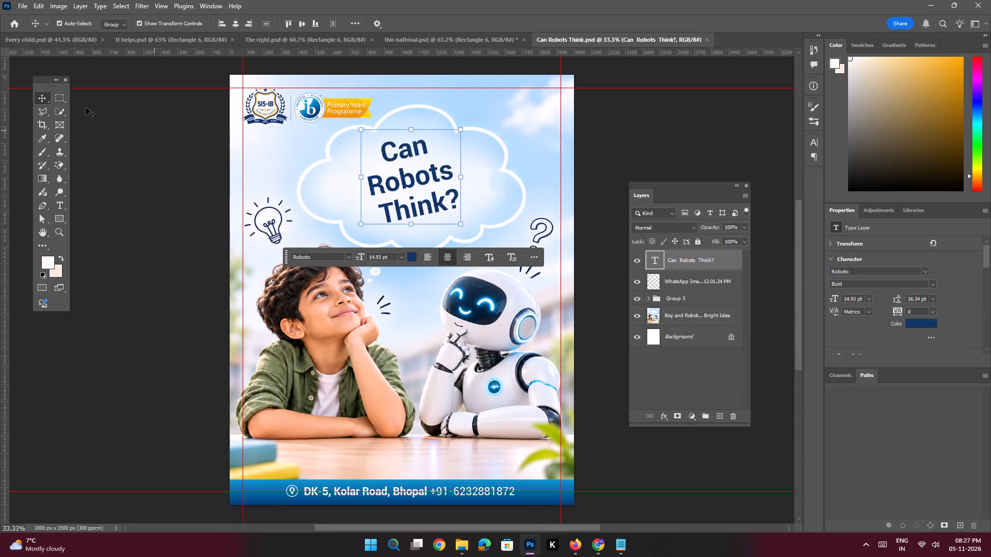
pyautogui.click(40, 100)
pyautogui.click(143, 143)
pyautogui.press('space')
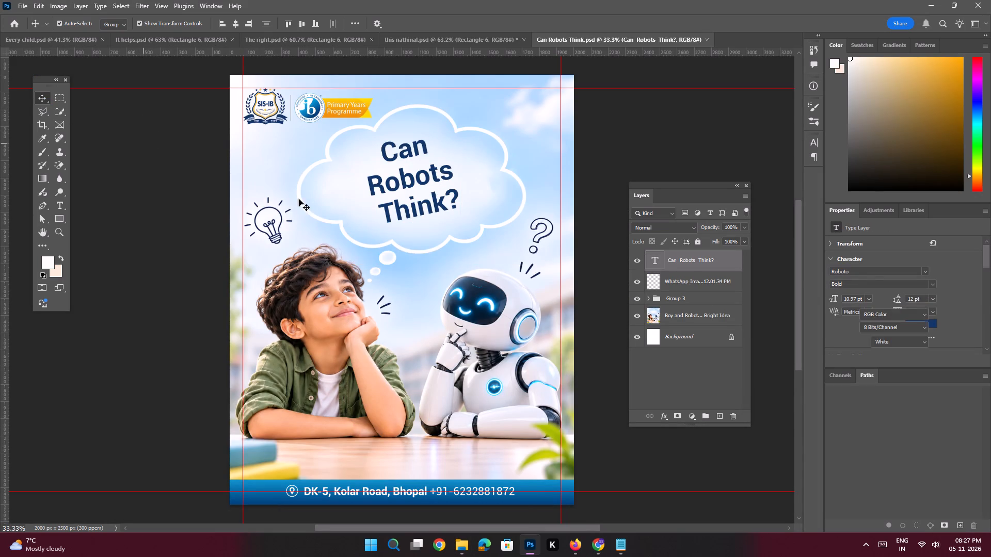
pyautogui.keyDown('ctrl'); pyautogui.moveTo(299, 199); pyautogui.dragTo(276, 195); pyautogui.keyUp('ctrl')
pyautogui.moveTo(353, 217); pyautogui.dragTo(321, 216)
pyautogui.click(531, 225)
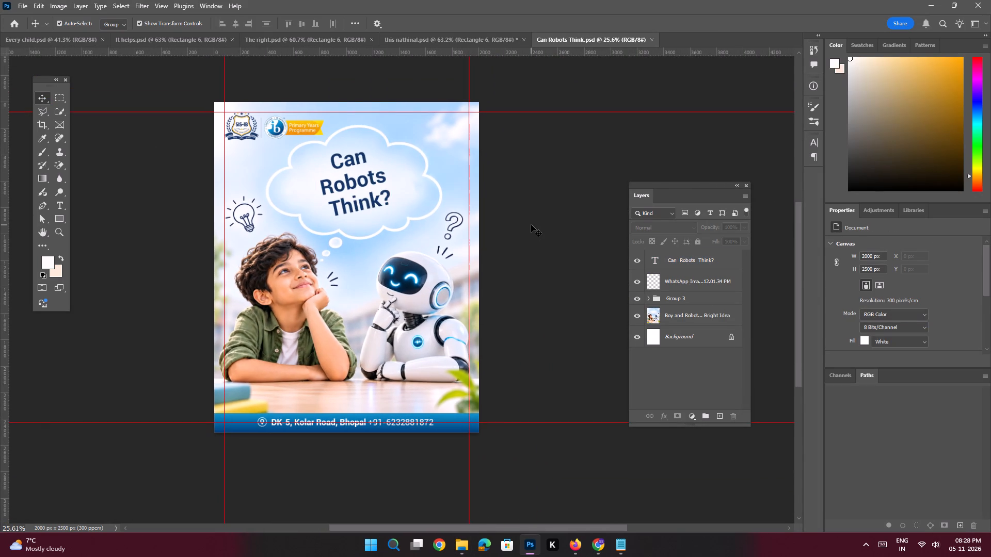
# Create a new 2000 x 2500 px document at 300 pixels/cm.
pyautogui.hotkey('ctrl', 'n')
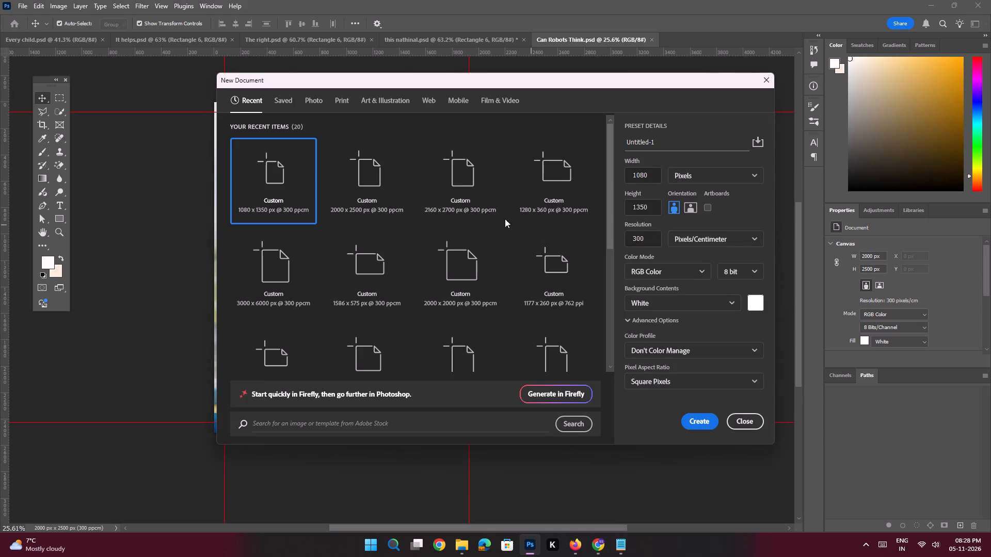
pyautogui.doubleClick(360, 204)
pyautogui.press('space')
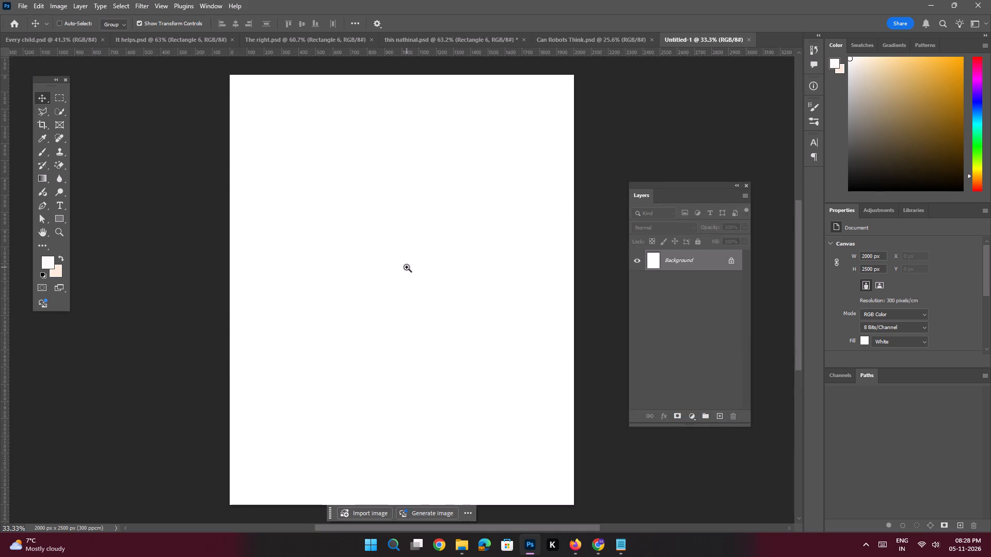
pyautogui.keyDown('ctrl'); pyautogui.moveTo(405, 268); pyautogui.dragTo(389, 266); pyautogui.keyUp('ctrl')
# Add a guide layout with 75 px top, left, bottom and right margins to the new document.
pyautogui.click(161, 10)
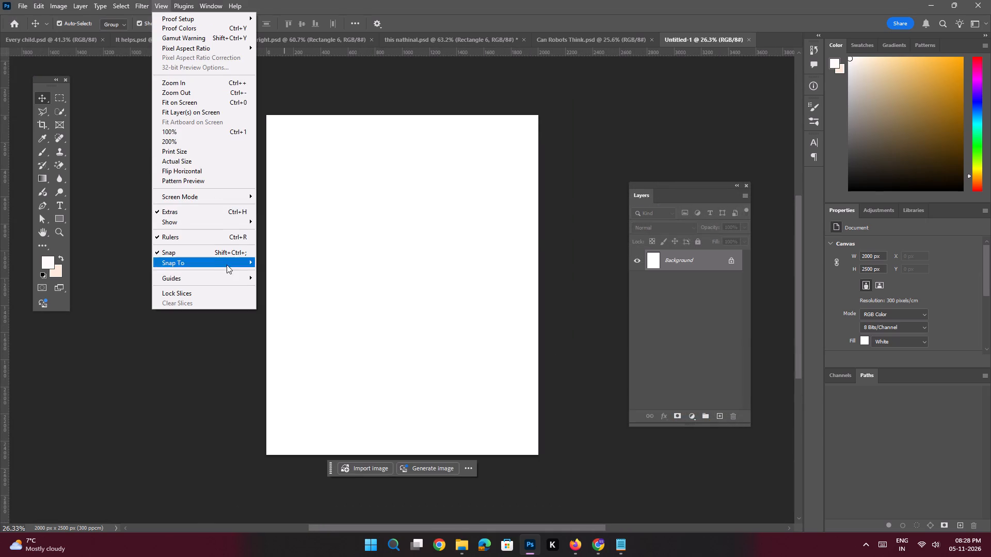
pyautogui.click(320, 343)
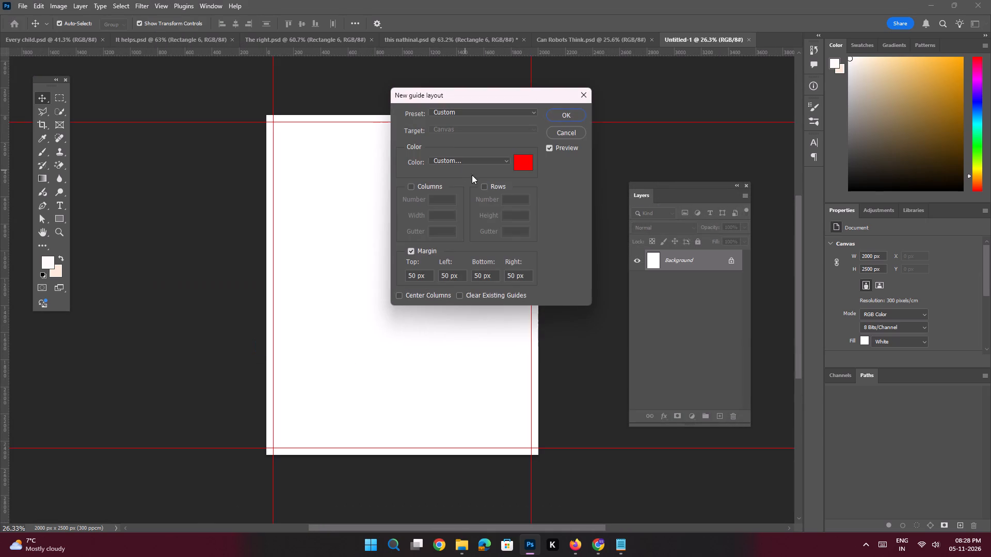
pyautogui.moveTo(415, 276); pyautogui.dragTo(391, 264)
pyautogui.write('75')
pyautogui.moveTo(450, 277); pyautogui.dragTo(419, 263)
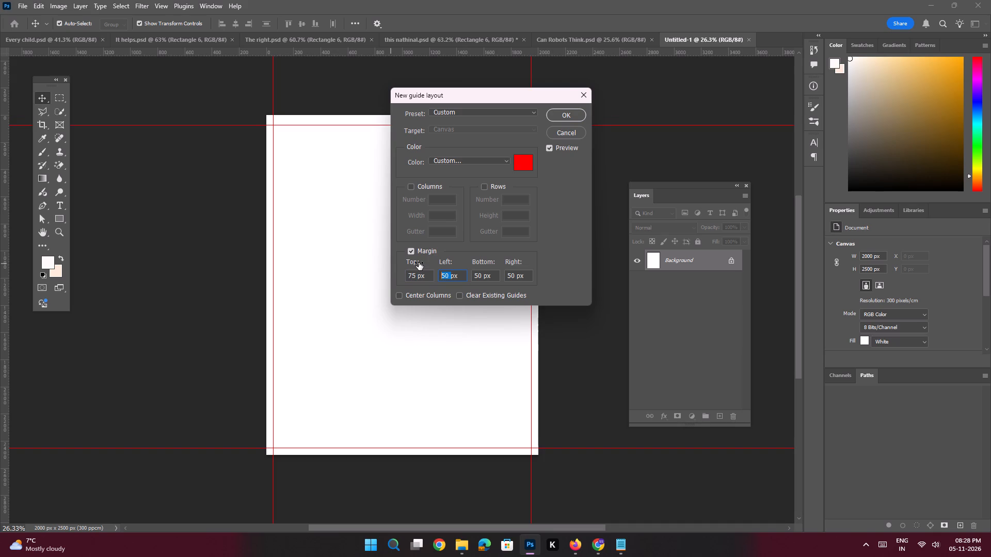
pyautogui.write('75')
pyautogui.press('space')
pyautogui.moveTo(481, 276); pyautogui.dragTo(465, 267)
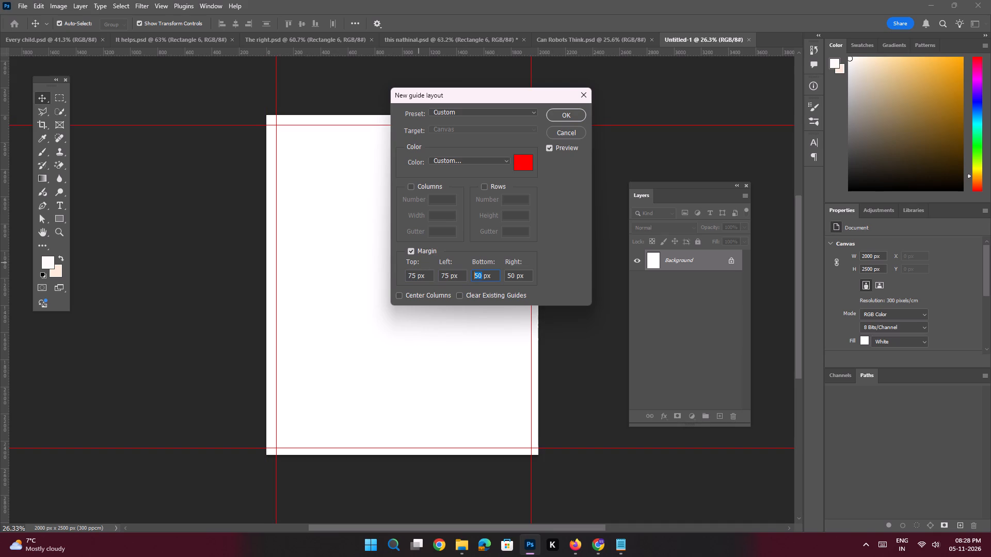
pyautogui.moveTo(465, 267); pyautogui.dragTo(463, 267)
pyautogui.write('75')
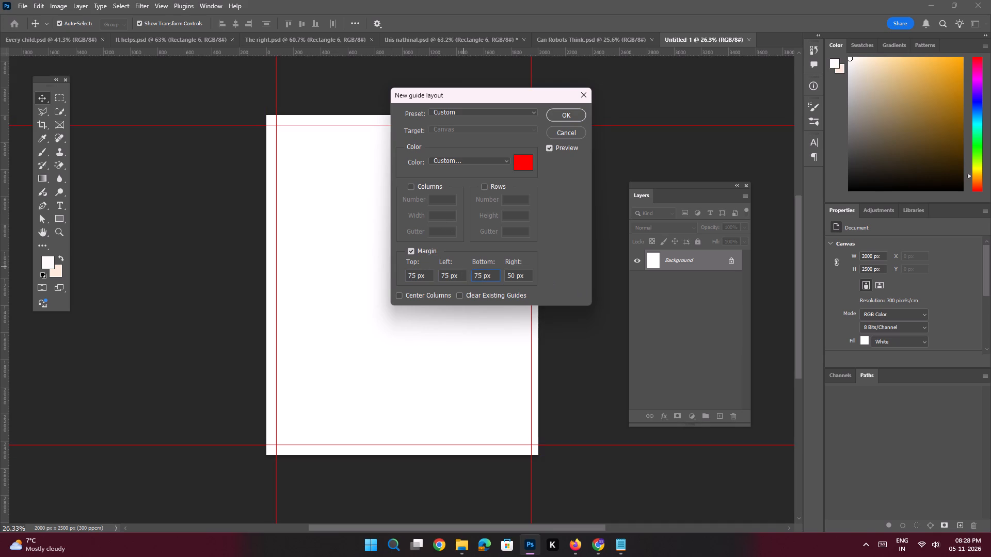
pyautogui.moveTo(514, 275); pyautogui.dragTo(494, 265)
pyautogui.write('75')
pyautogui.press('Return')
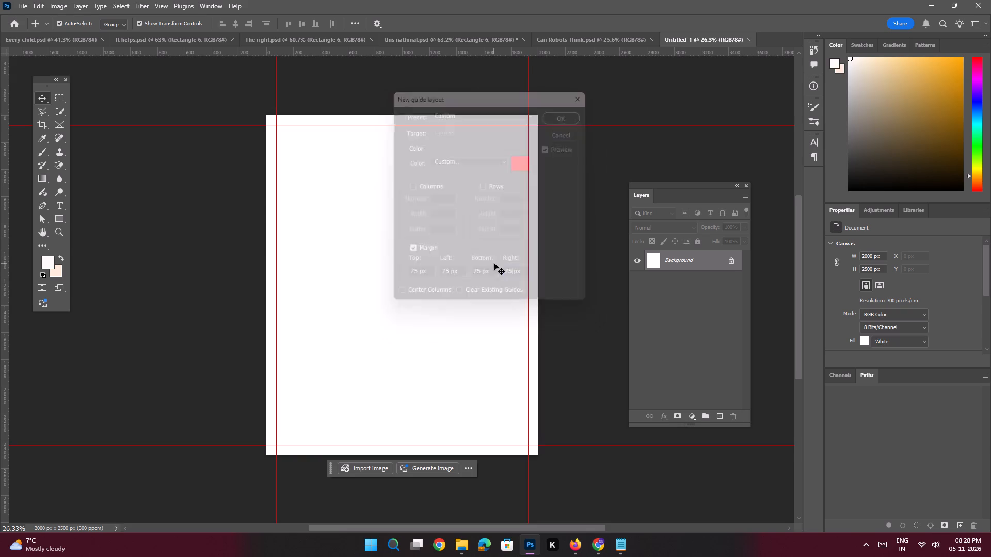
# Place the "Diwali's Brightest Light of Curiosity" image from Downloads into the new document, filling the canvas.
pyautogui.click(450, 499)
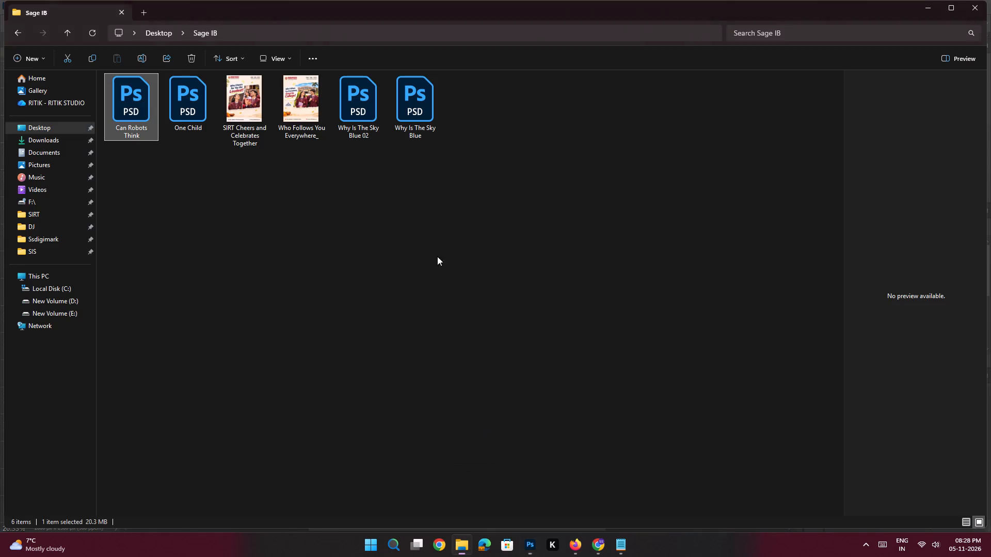
pyautogui.click(35, 141)
pyautogui.click(149, 143)
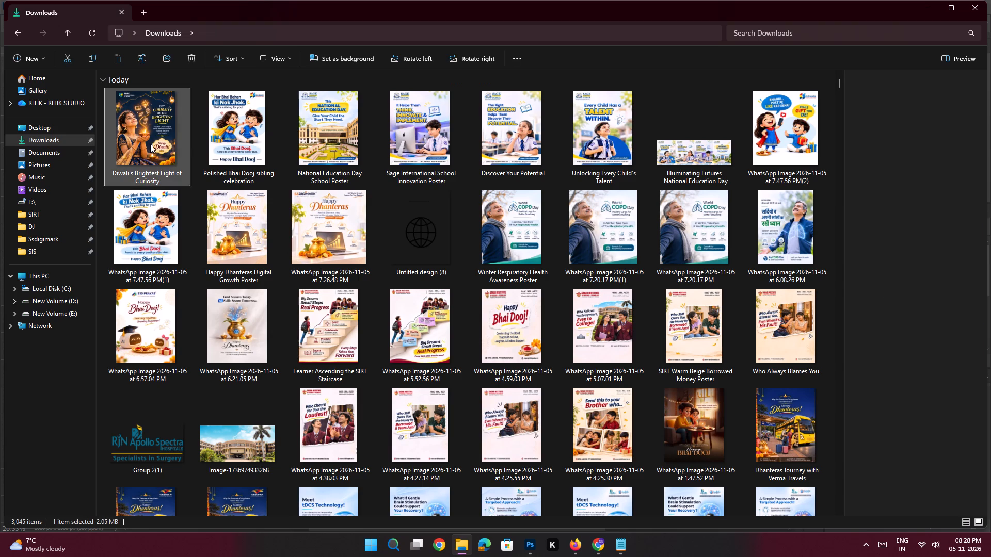
pyautogui.moveTo(145, 148); pyautogui.dragTo(404, 368)
pyautogui.hotkey('alt', 'Tab')
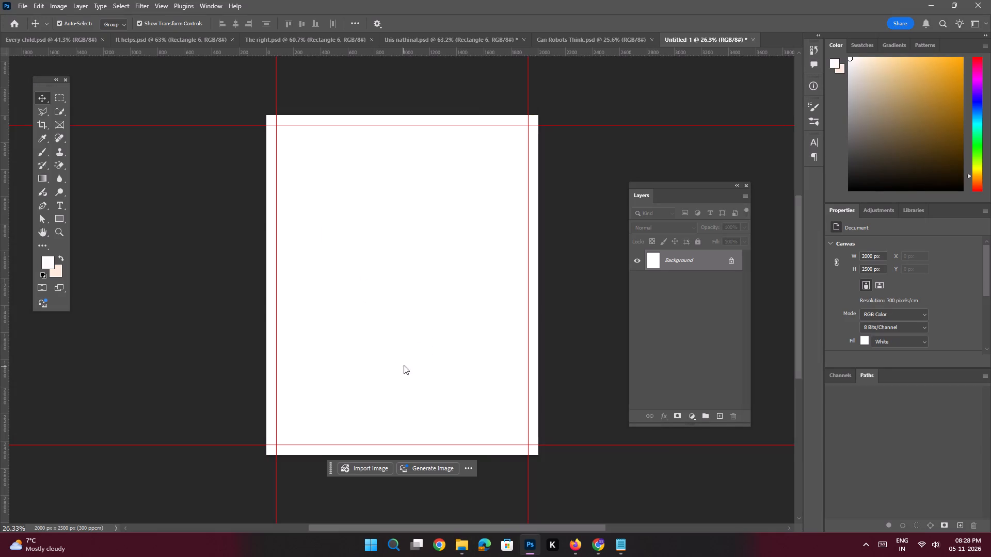
pyautogui.press('Return')
pyautogui.press('Return')
pyautogui.press('Return')
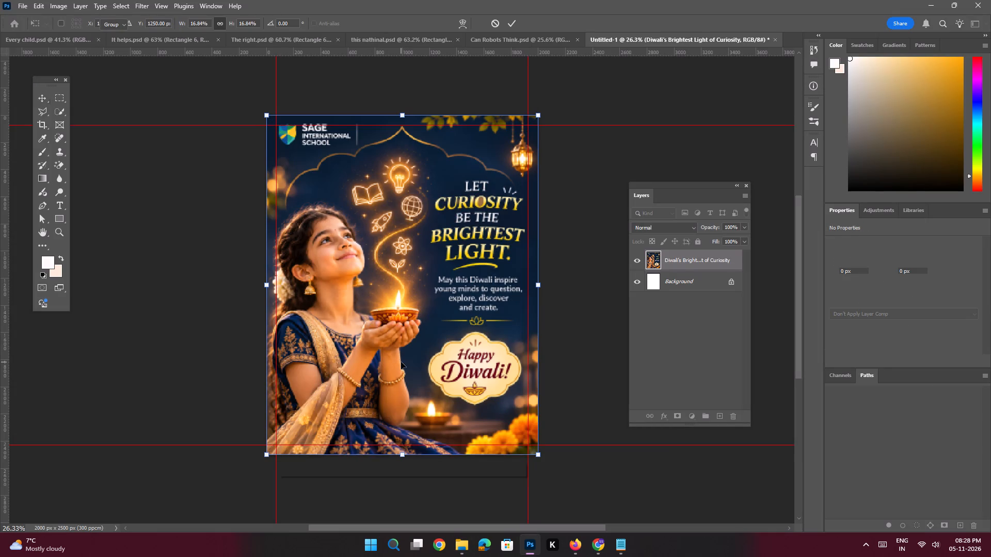
# Rasterize the placed Diwali poster layer.
pyautogui.press('space')
pyautogui.keyDown('ctrl'); pyautogui.moveTo(367, 183); pyautogui.dragTo(401, 269); pyautogui.keyUp('ctrl')
pyautogui.moveTo(310, 159); pyautogui.dragTo(343, 254)
pyautogui.keyDown('ctrl'); pyautogui.moveTo(273, 165); pyautogui.dragTo(282, 180); pyautogui.keyUp('ctrl')
pyautogui.press('e')
pyautogui.click(294, 211)
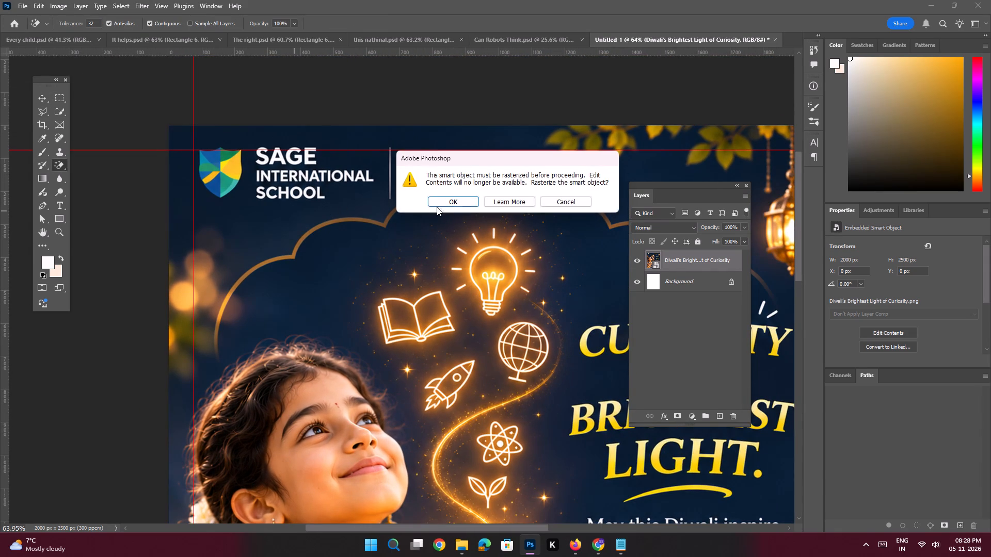
pyautogui.click(437, 203)
# Lasso the Sage International School shield and name on the poster, remove them with a Content-Aware fill, and deselect.
pyautogui.press('space')
pyautogui.keyDown('ctrl'); pyautogui.moveTo(330, 164); pyautogui.dragTo(340, 184); pyautogui.keyUp('ctrl')
pyautogui.click(41, 112)
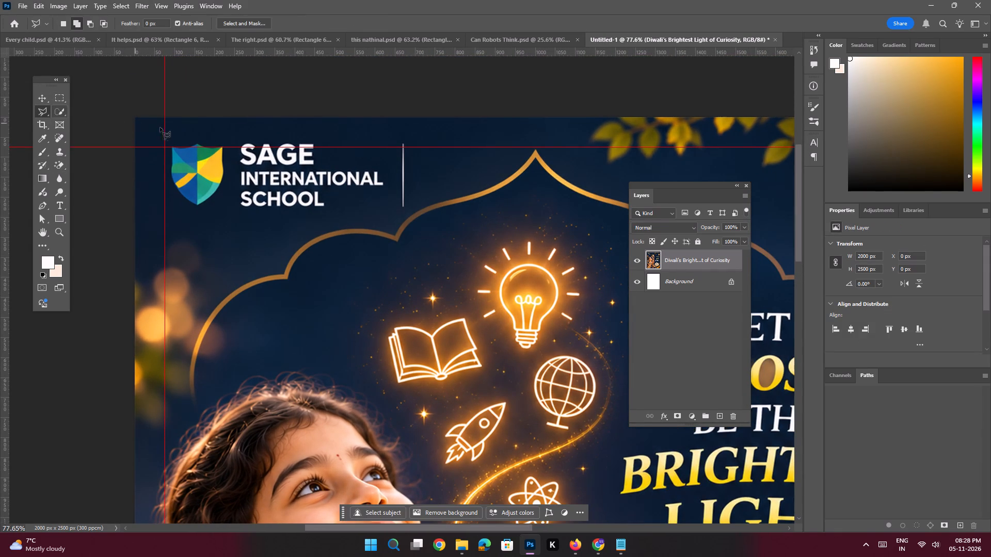
pyautogui.click(183, 135)
pyautogui.keyDown('shift'); pyautogui.click(340, 142); pyautogui.keyUp('shift')
pyautogui.click(327, 160)
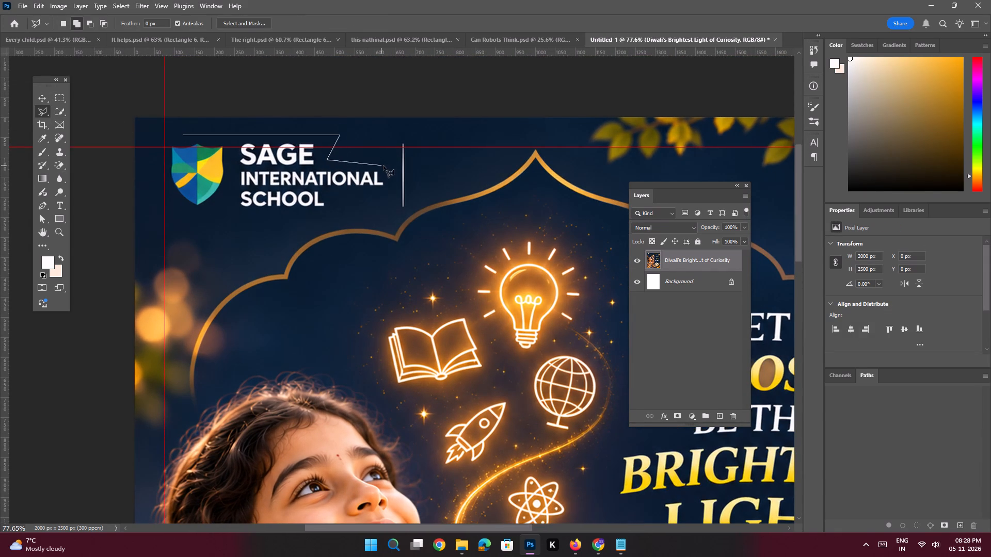
pyautogui.click(385, 166)
pyautogui.click(392, 188)
pyautogui.moveTo(382, 198); pyautogui.dragTo(368, 201)
pyautogui.click(327, 213)
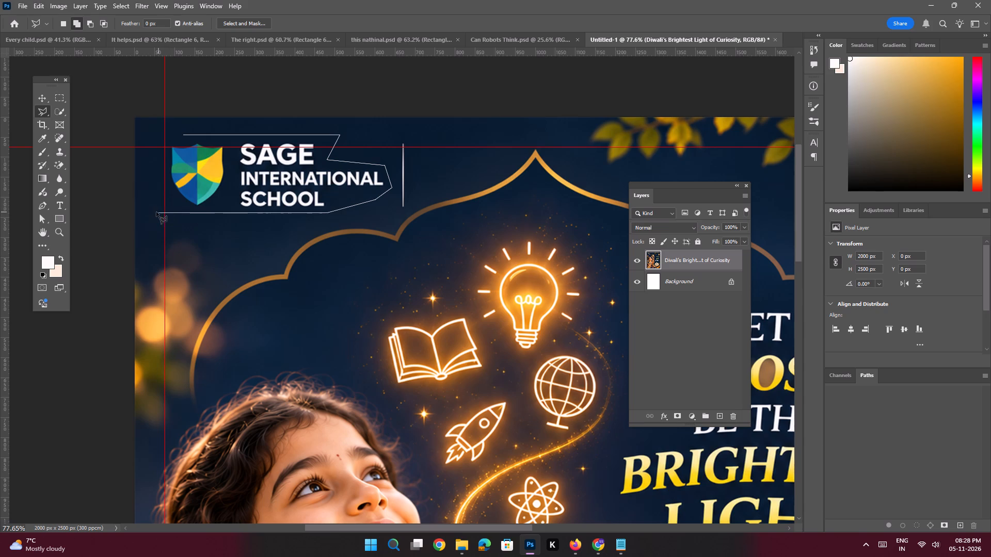
pyautogui.keyDown('shift'); pyautogui.click(155, 212); pyautogui.keyUp('shift')
pyautogui.keyDown('shift'); pyautogui.click(161, 130); pyautogui.keyUp('shift')
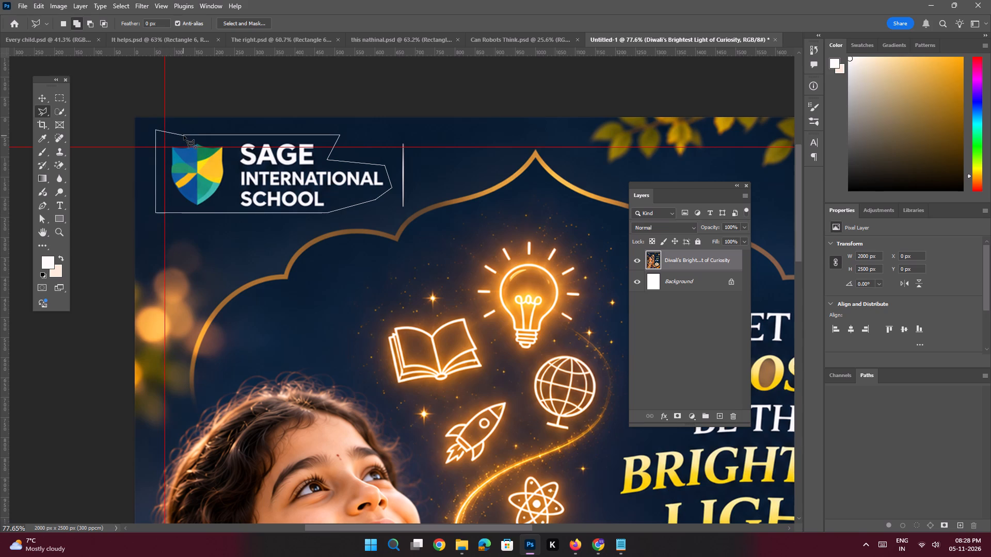
pyautogui.click(184, 136)
pyautogui.hotkey('shift', 'BackSpace')
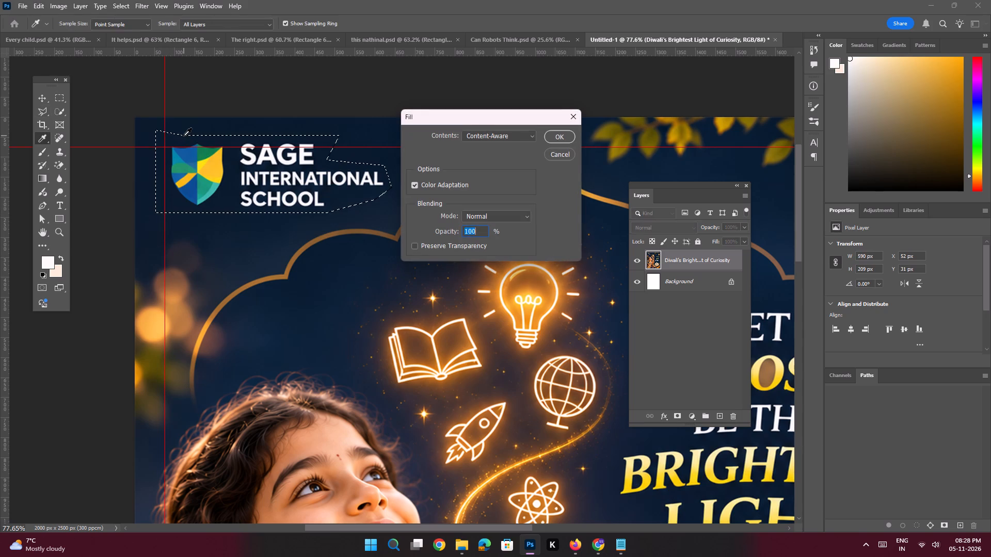
pyautogui.press('Return')
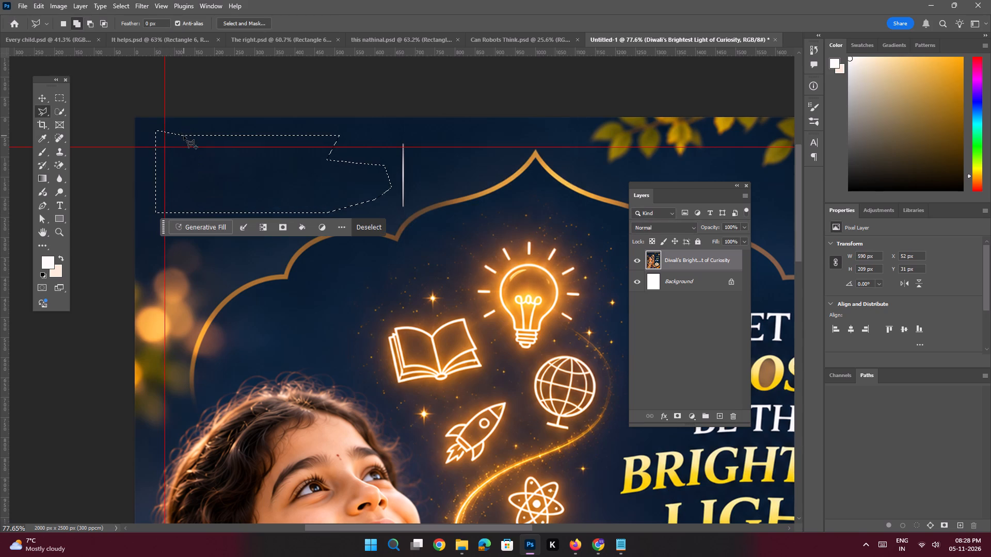
pyautogui.hotkey('ctrl', 'd')
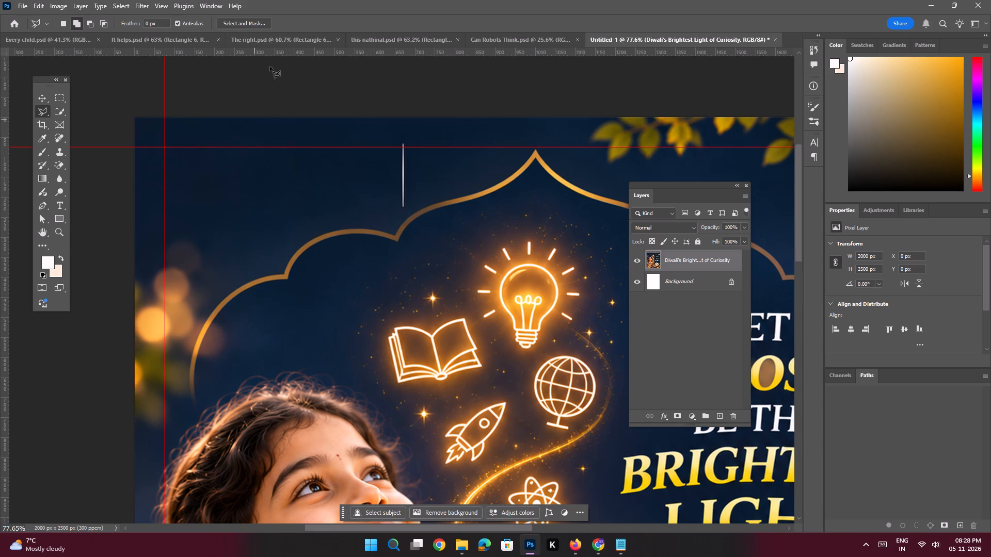
# Lasso the leftover thin vertical white line near the poster's top, remove it with a Content-Aware fill, and deselect.
pyautogui.click(392, 172)
pyautogui.keyDown('shift'); pyautogui.click(396, 140); pyautogui.keyUp('shift')
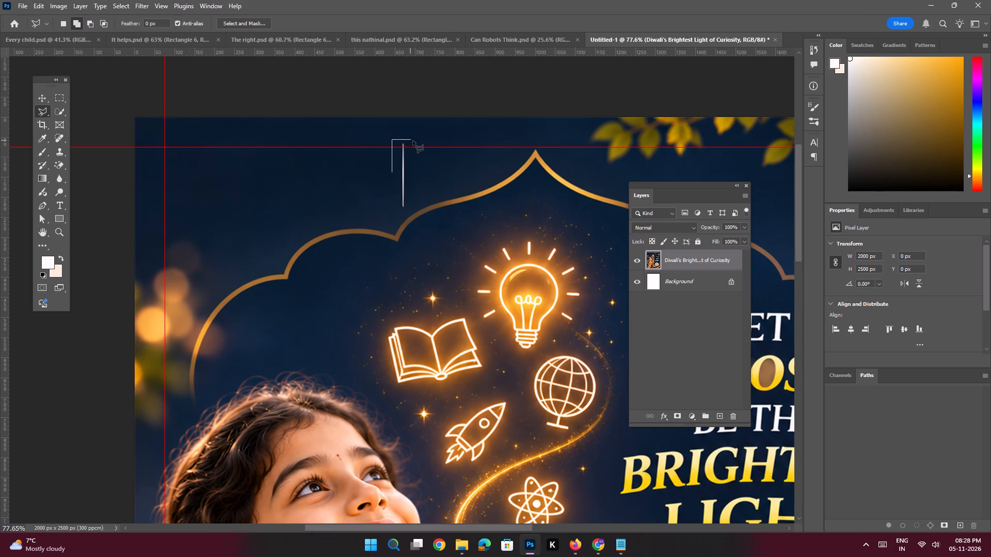
pyautogui.keyDown('shift'); pyautogui.click(413, 141); pyautogui.keyUp('shift')
pyautogui.click(412, 208)
pyautogui.click(399, 213)
pyautogui.click(396, 195)
pyautogui.doubleClick(393, 174)
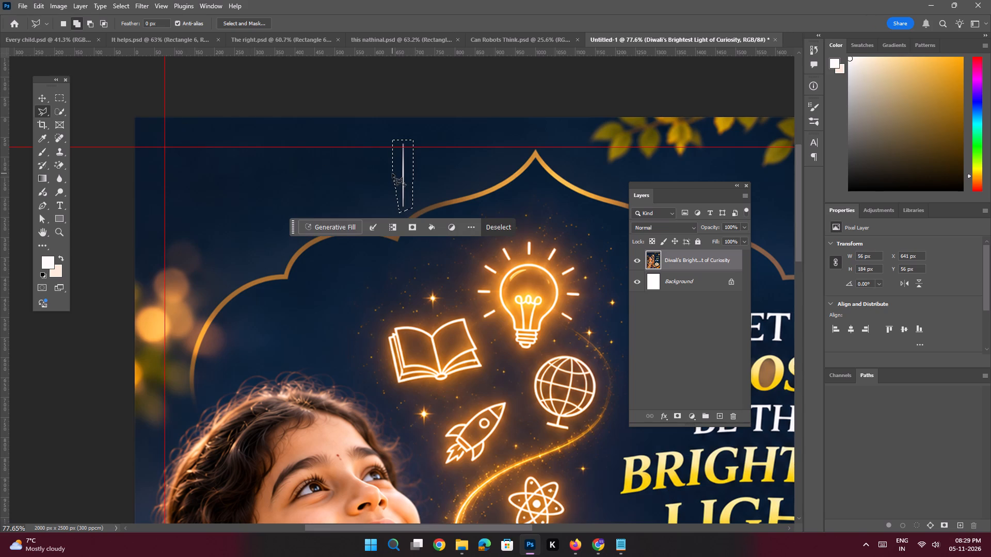
pyautogui.hotkey('shift', 'BackSpace')
pyautogui.press('Return')
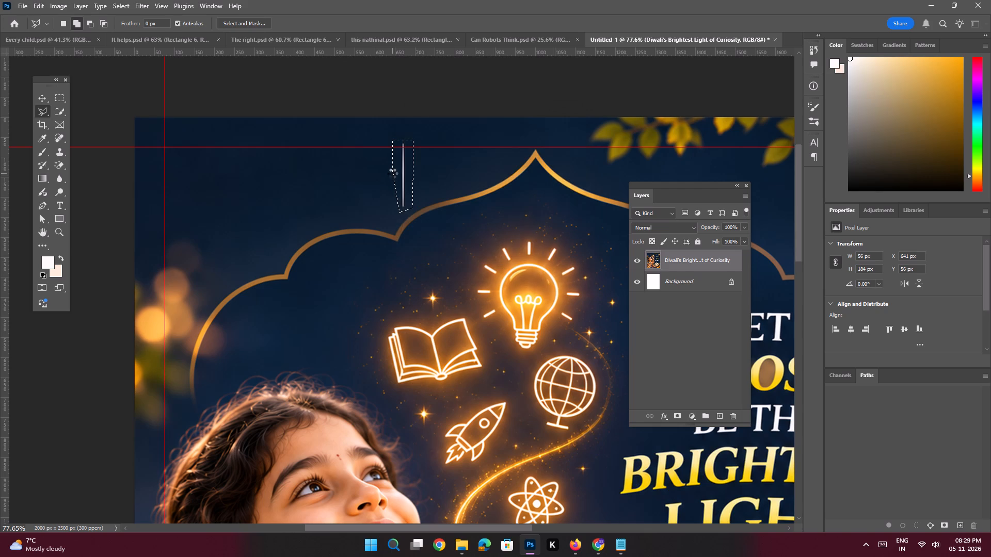
pyautogui.hotkey('ctrl', 'd')
# Copy the SIS-IB and Primary Years Programme logo layer from Can Robots Think.psd into the Diwali poster document.
pyautogui.click(547, 42)
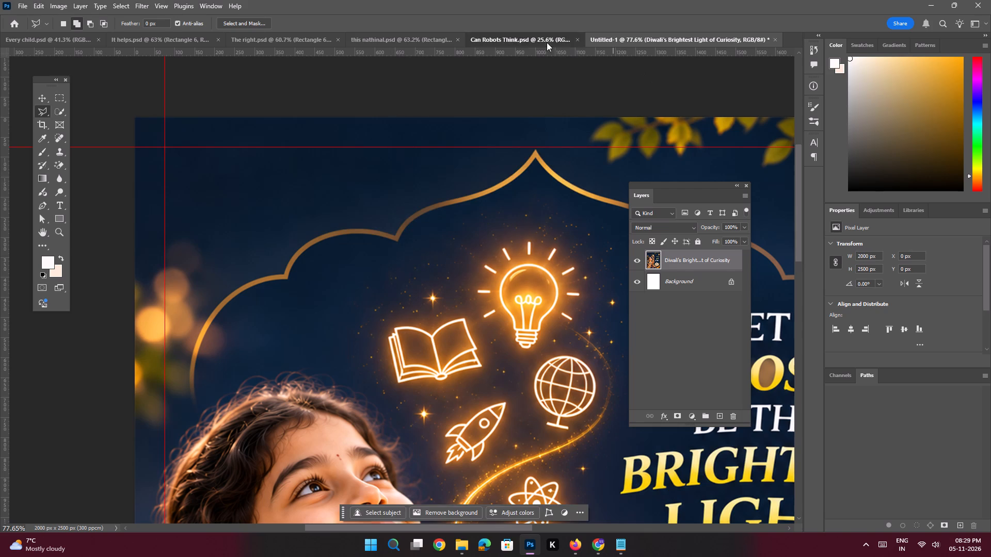
pyautogui.click(40, 100)
pyautogui.click(285, 129)
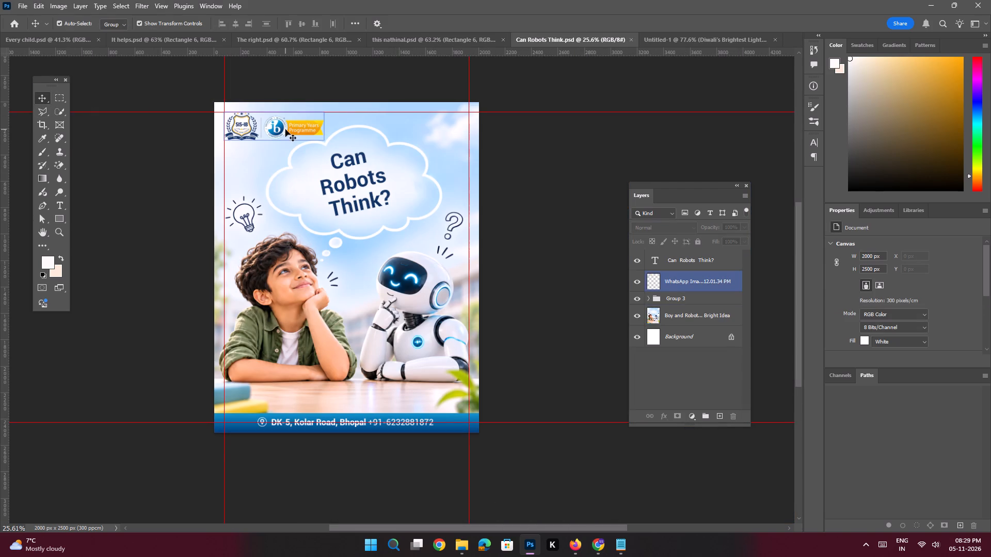
pyautogui.moveTo(694, 275); pyautogui.dragTo(704, 39)
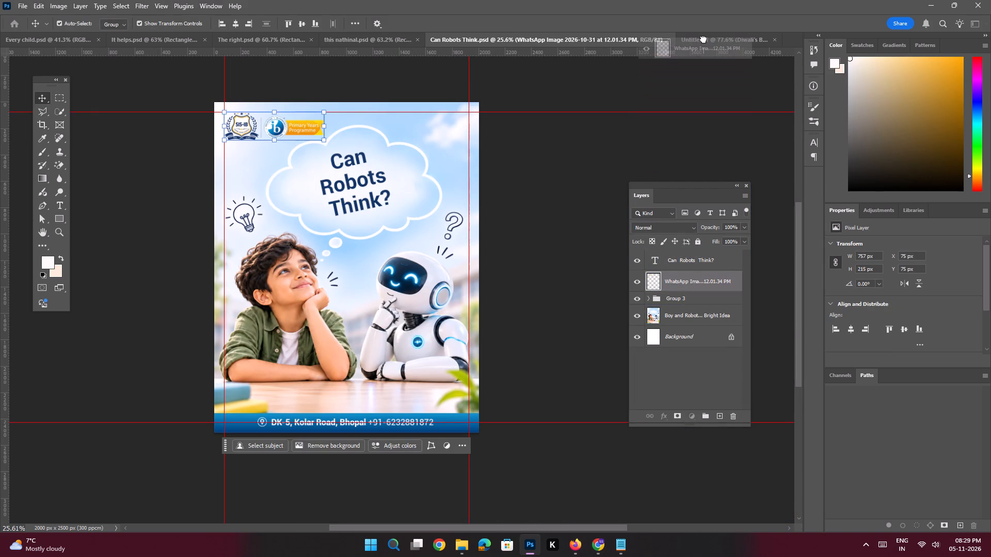
pyautogui.moveTo(704, 39); pyautogui.dragTo(216, 133)
# Move the logo layer onto the left margin guide near the poster's top, at X 75 px and Y 83 px.
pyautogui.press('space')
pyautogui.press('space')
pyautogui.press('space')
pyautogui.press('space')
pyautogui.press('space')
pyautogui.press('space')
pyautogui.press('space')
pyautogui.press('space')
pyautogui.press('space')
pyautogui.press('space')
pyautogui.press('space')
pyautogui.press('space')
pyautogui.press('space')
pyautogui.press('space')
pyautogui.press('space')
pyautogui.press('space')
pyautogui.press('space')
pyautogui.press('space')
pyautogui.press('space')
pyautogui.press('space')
pyautogui.moveTo(244, 132); pyautogui.dragTo(256, 138)
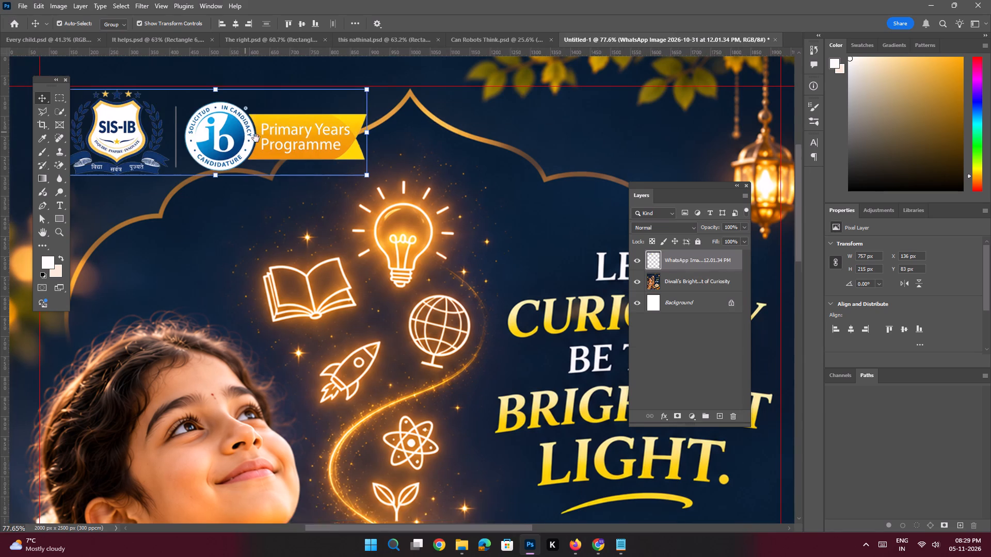
pyautogui.moveTo(256, 138); pyautogui.dragTo(351, 170)
pyautogui.moveTo(351, 171); pyautogui.dragTo(324, 172)
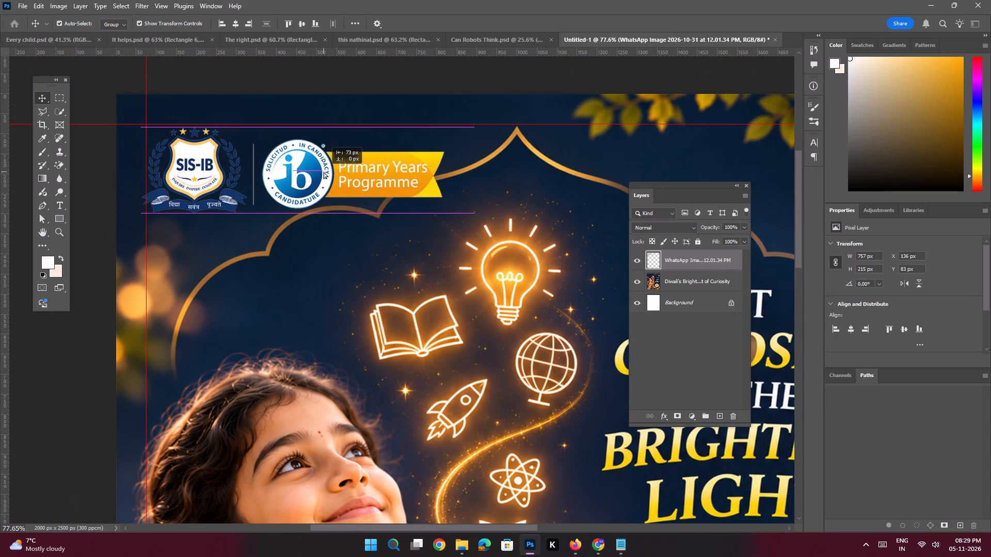
pyautogui.moveTo(324, 172); pyautogui.dragTo(325, 172)
# Move the Diwali poster image layer straight down to Y 83 px, leaving a blank strip above it.
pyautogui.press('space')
pyautogui.keyDown('ctrl'); pyautogui.moveTo(336, 189); pyautogui.dragTo(295, 177); pyautogui.keyUp('ctrl')
pyautogui.click(207, 214)
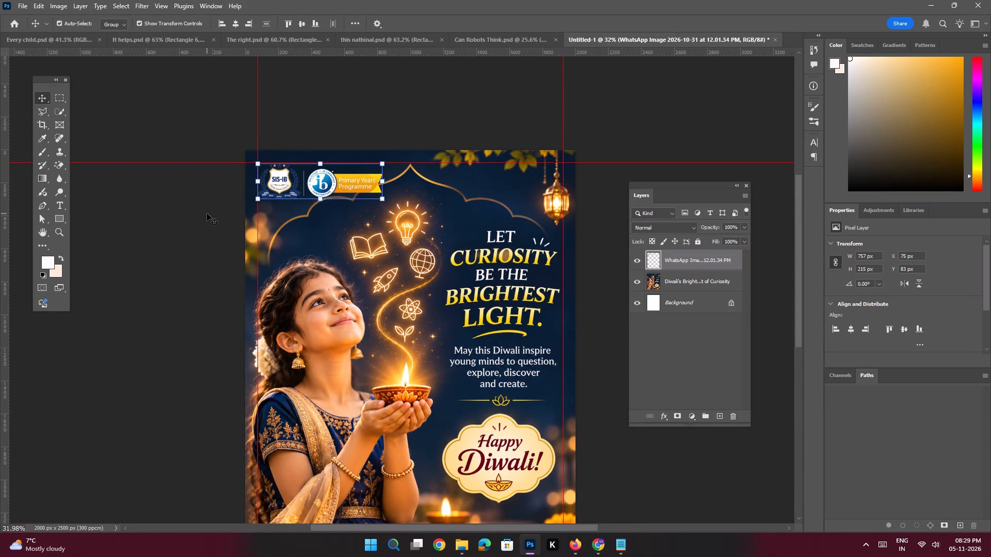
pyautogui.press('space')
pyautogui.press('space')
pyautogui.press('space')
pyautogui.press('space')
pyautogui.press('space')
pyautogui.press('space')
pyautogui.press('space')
pyautogui.moveTo(333, 246); pyautogui.dragTo(279, 191)
pyautogui.click(363, 234)
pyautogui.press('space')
pyautogui.keyDown('ctrl'); pyautogui.moveTo(437, 256); pyautogui.dragTo(420, 252); pyautogui.keyUp('ctrl')
pyautogui.click(438, 275)
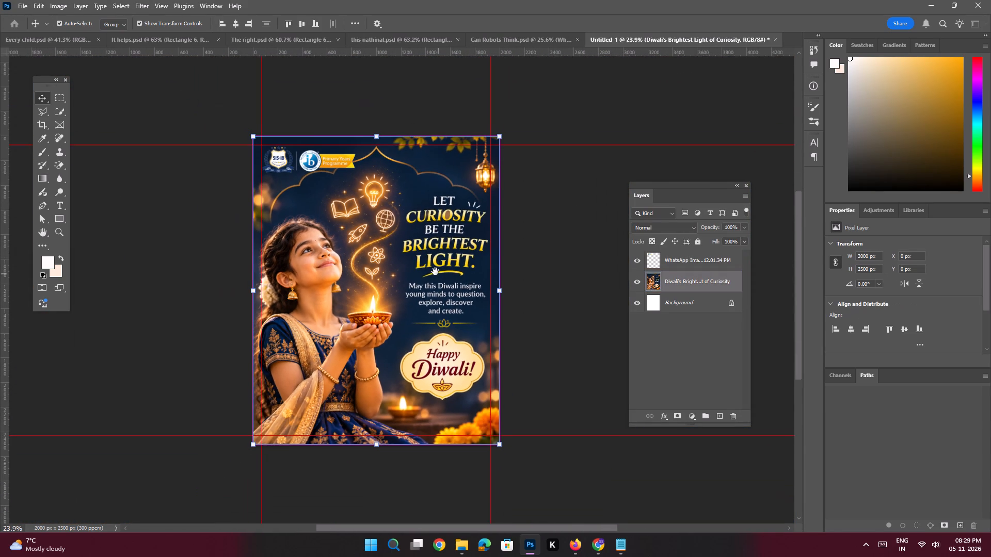
pyautogui.keyDown('shift'); pyautogui.click(435, 263); pyautogui.keyUp('shift')
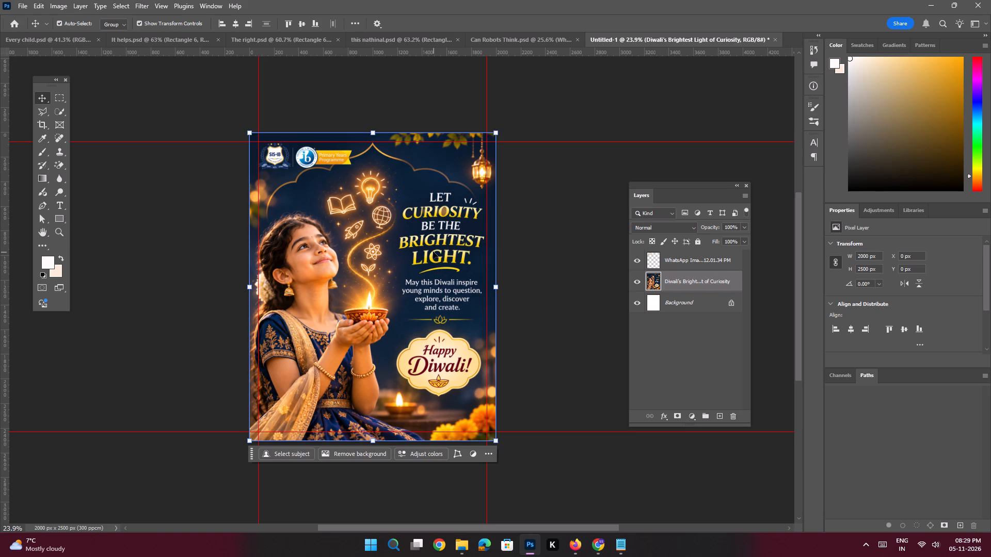
pyautogui.keyDown('shift'); pyautogui.moveTo(427, 290); pyautogui.dragTo(427, 301); pyautogui.keyUp('shift')
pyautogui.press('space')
pyautogui.keyDown('ctrl'); pyautogui.moveTo(418, 160); pyautogui.dragTo(426, 187); pyautogui.keyUp('ctrl')
pyautogui.moveTo(429, 160); pyautogui.dragTo(430, 174)
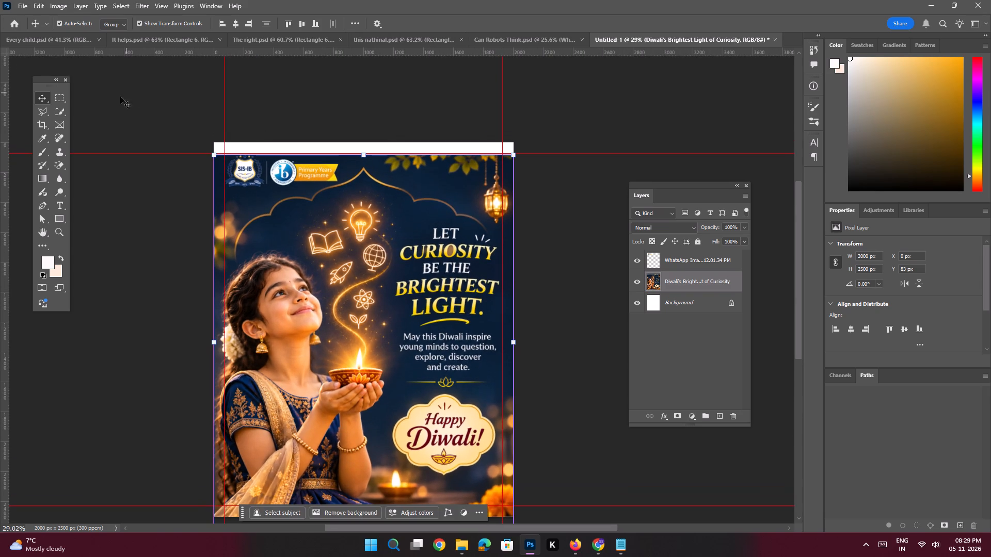
# Select a 2000 by 114 px strip across the canvas top, overlapping the poster image, and open a Generative Fill with an empty prompt.
pyautogui.click(56, 96)
pyautogui.moveTo(182, 123); pyautogui.dragTo(523, 154)
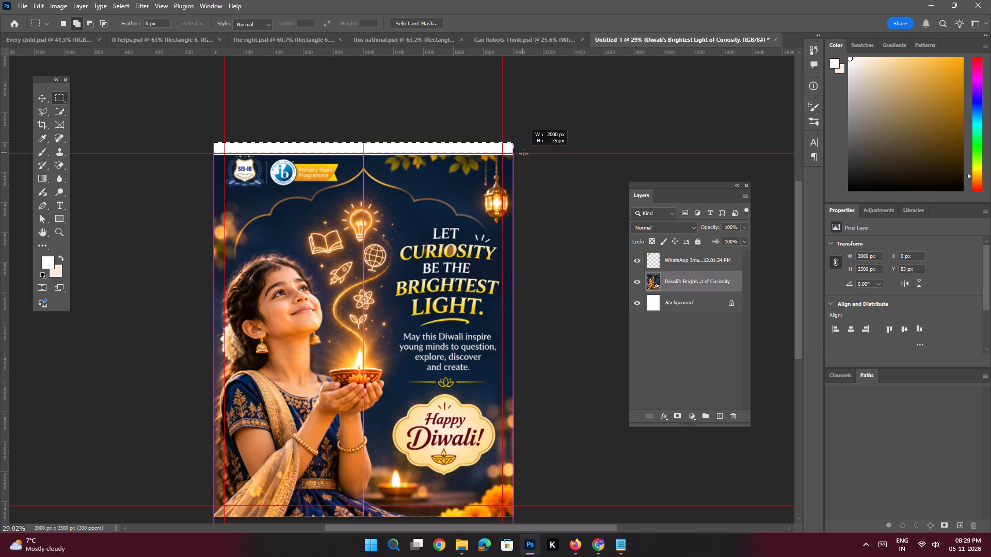
pyautogui.moveTo(523, 154); pyautogui.dragTo(536, 159)
pyautogui.click(292, 178)
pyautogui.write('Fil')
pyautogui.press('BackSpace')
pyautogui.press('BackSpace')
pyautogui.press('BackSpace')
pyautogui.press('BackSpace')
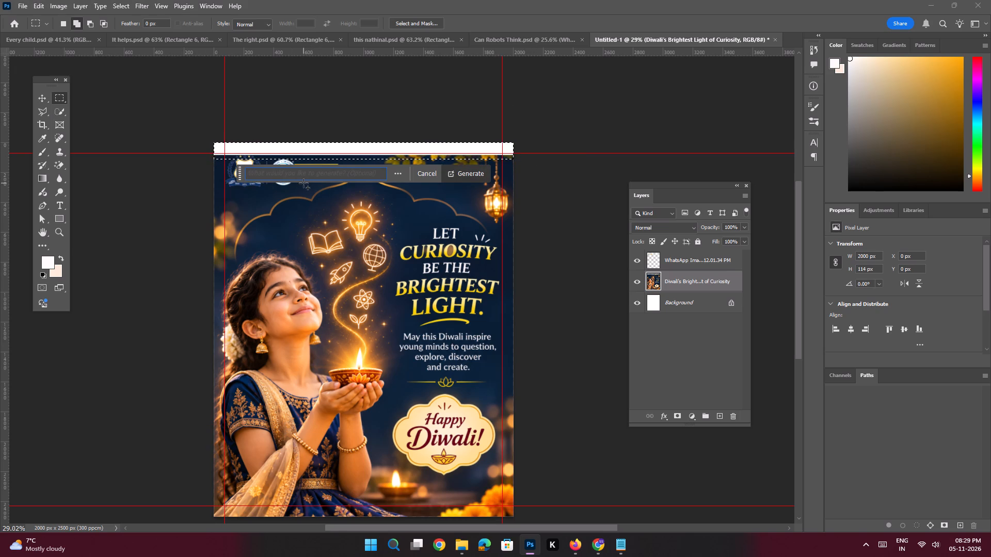
# Fill the selected blank strip along the poster's upper edge with Generative Fill, using the prompt "Fill this image".
pyautogui.write('Fu')
pyautogui.press('BackSpace')
pyautogui.write('ill this image')
pyautogui.press('space')
pyautogui.press('Return')
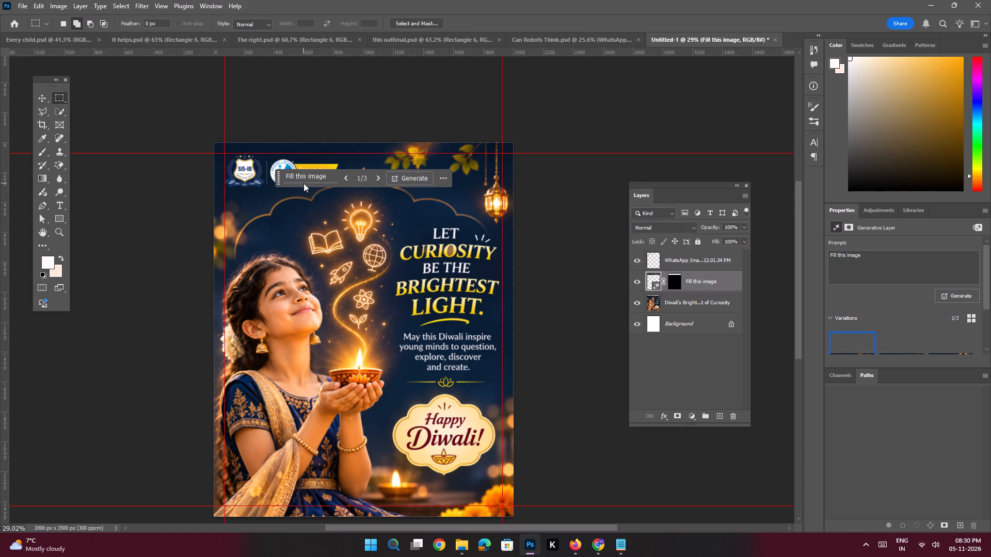
pyautogui.hotkey('ctrl', '0')
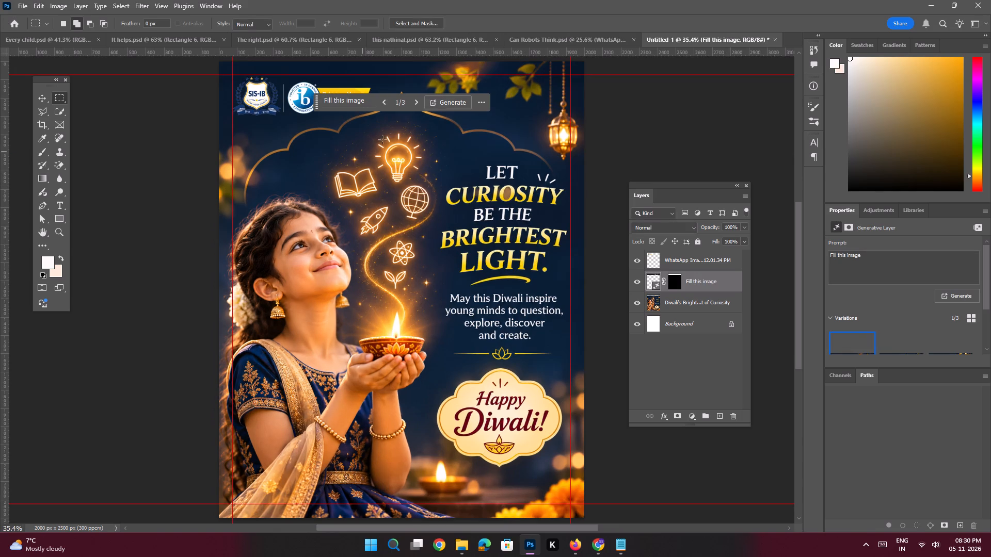
# Copy the blue contact footer group from Can Robots Think.psd into the Diwali poster document.
pyautogui.click(569, 44)
pyautogui.press('space')
pyautogui.press('space')
pyautogui.press('space')
pyautogui.press('space')
pyautogui.press('space')
pyautogui.press('space')
pyautogui.press('space')
pyautogui.press('space')
pyautogui.press('space')
pyautogui.moveTo(389, 383); pyautogui.dragTo(390, 343)
pyautogui.press('space')
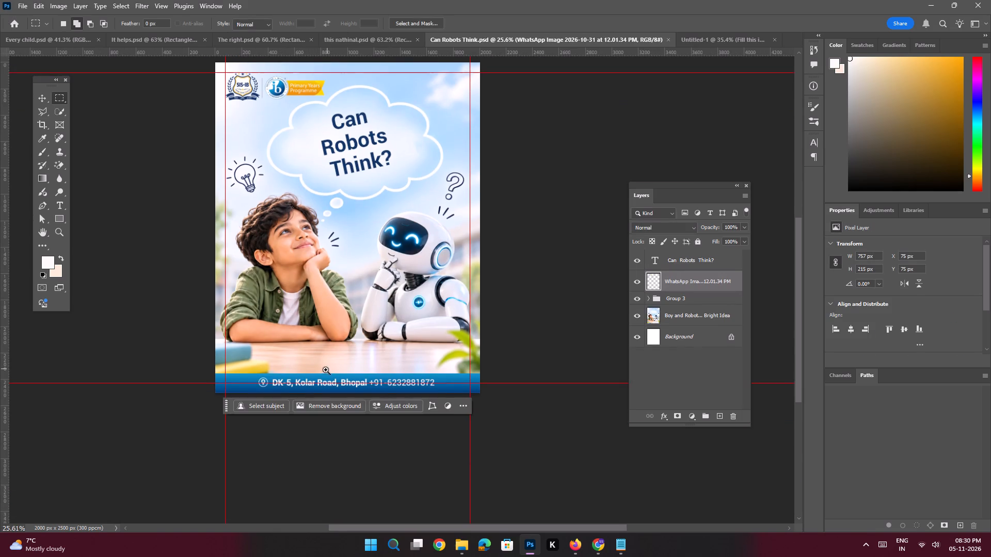
pyautogui.keyDown('ctrl'); pyautogui.moveTo(325, 370); pyautogui.dragTo(351, 401); pyautogui.keyUp('ctrl')
pyautogui.click(44, 100)
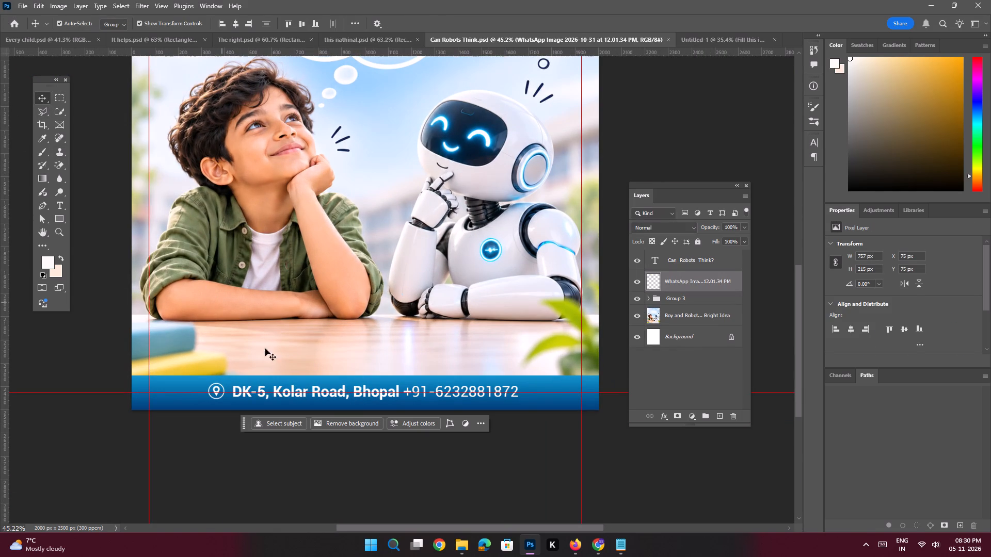
pyautogui.click(271, 396)
pyautogui.moveTo(271, 396); pyautogui.dragTo(283, 364)
pyautogui.moveTo(269, 395); pyautogui.dragTo(285, 354)
pyautogui.hotkey('ctrl', 'z')
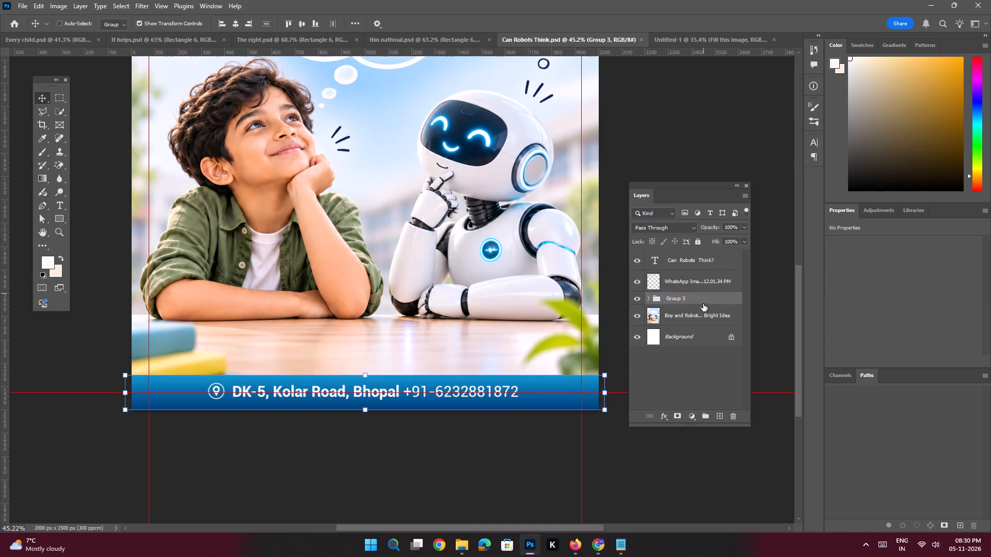
pyautogui.moveTo(699, 303); pyautogui.dragTo(707, 47)
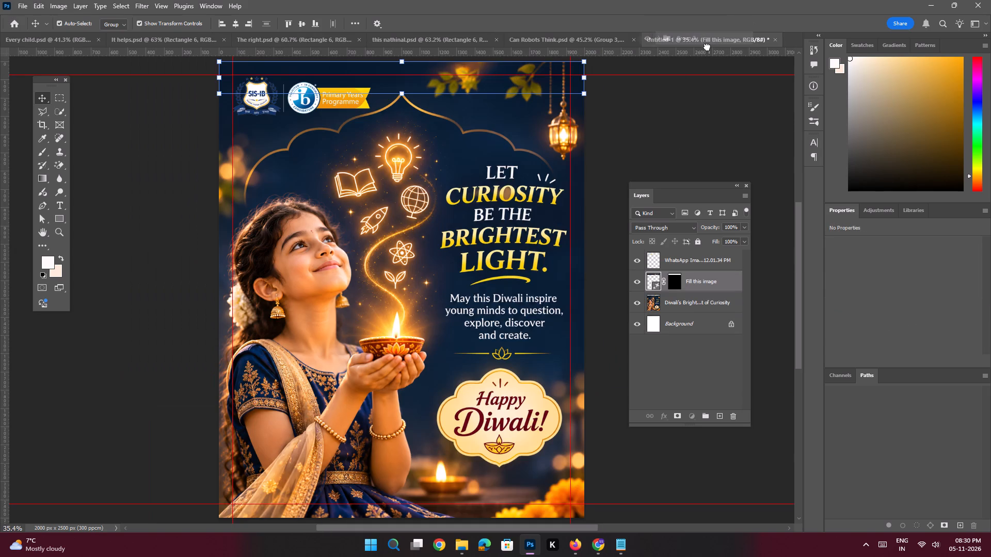
pyautogui.moveTo(707, 47); pyautogui.dragTo(433, 395)
# Align the contact footer group to the canvas, centred horizontally and flush with the bottom edge.
pyautogui.press('space')
pyautogui.press('space')
pyautogui.press('space')
pyautogui.press('space')
pyautogui.press('space')
pyautogui.press('space')
pyautogui.moveTo(458, 375); pyautogui.dragTo(457, 364)
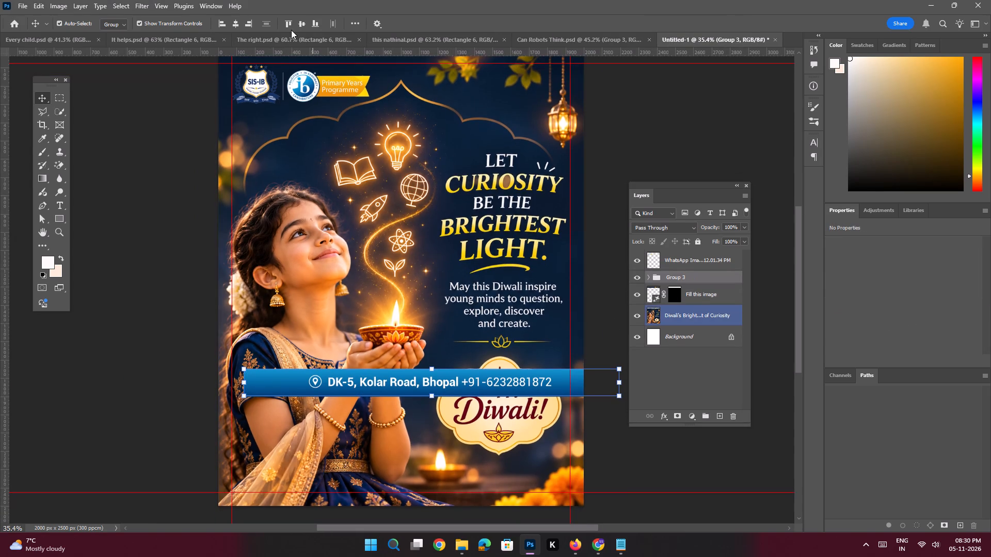
pyautogui.doubleClick(239, 28)
pyautogui.click(317, 26)
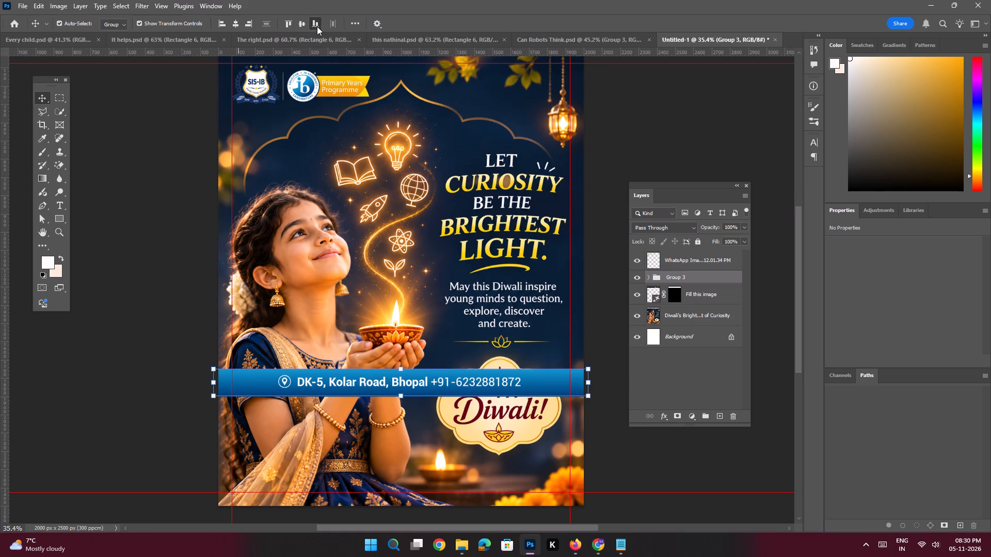
# Examine the contact footer's placement along the bottom of the Diwali poster.
pyautogui.press('space')
pyautogui.press('space')
pyautogui.press('space')
pyautogui.press('space')
pyautogui.press('space')
pyautogui.press('space')
pyautogui.press('space')
pyautogui.press('space')
pyautogui.press('space')
pyautogui.press('space')
pyautogui.moveTo(351, 303); pyautogui.dragTo(349, 209)
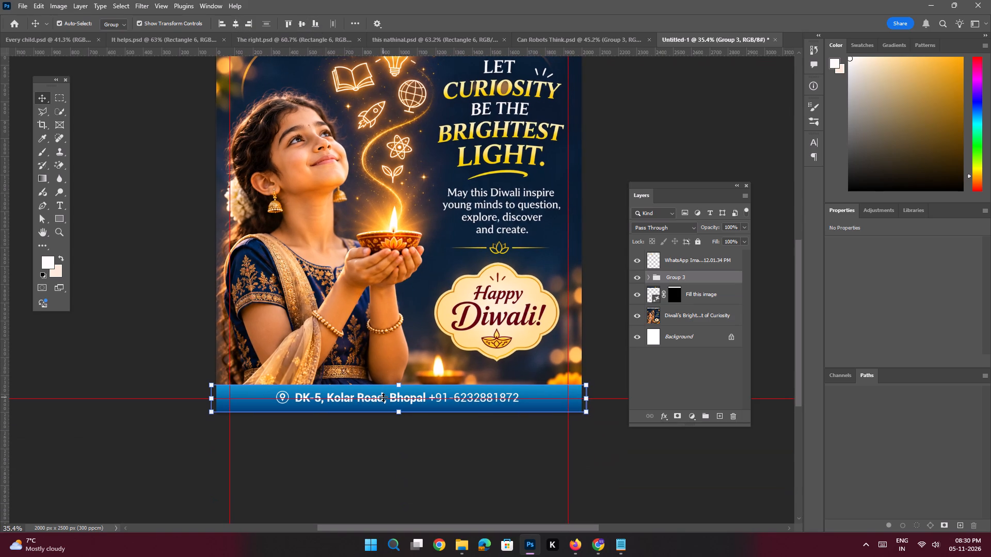
# Select the SIS-IB and Primary Years Programme logo layer and examine it closely against the dark blue background.
pyautogui.press('space')
pyautogui.press('space')
pyautogui.press('space')
pyautogui.press('space')
pyautogui.press('space')
pyautogui.press('space')
pyautogui.press('space')
pyautogui.press('space')
pyautogui.press('space')
pyautogui.press('space')
pyautogui.press('space')
pyautogui.press('space')
pyautogui.press('space')
pyautogui.press('space')
pyautogui.press('space')
pyautogui.press('space')
pyautogui.press('space')
pyautogui.press('space')
pyautogui.press('space')
pyautogui.press('space')
pyautogui.moveTo(366, 260); pyautogui.dragTo(375, 355)
pyautogui.keyDown('ctrl'); pyautogui.moveTo(287, 104); pyautogui.dragTo(315, 183); pyautogui.keyUp('ctrl')
pyautogui.moveTo(287, 123); pyautogui.dragTo(327, 220)
pyautogui.keyDown('ctrl'); pyautogui.moveTo(299, 162); pyautogui.dragTo(317, 195); pyautogui.keyUp('ctrl')
pyautogui.click(331, 158)
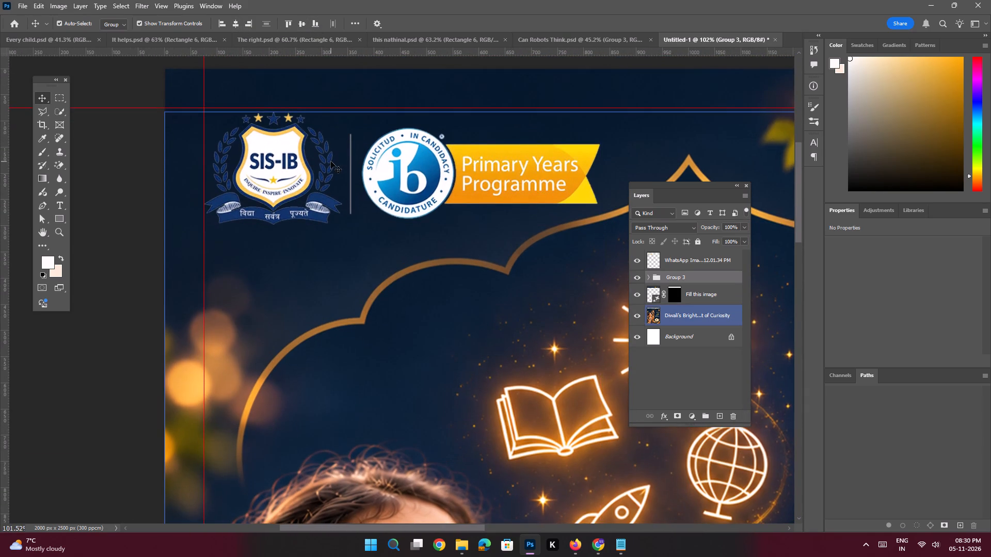
pyautogui.click(324, 157)
pyautogui.press('space')
pyautogui.keyDown('ctrl'); pyautogui.moveTo(295, 150); pyautogui.dragTo(316, 182); pyautogui.keyUp('ctrl')
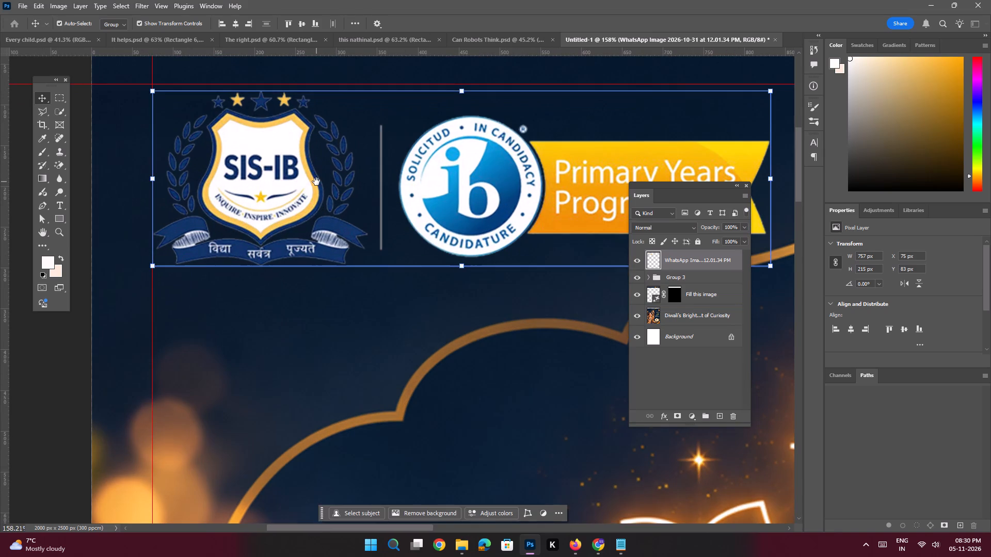
pyautogui.keyDown('ctrl'); pyautogui.moveTo(283, 159); pyautogui.dragTo(300, 187); pyautogui.keyUp('ctrl')
pyautogui.moveTo(296, 167); pyautogui.dragTo(326, 216)
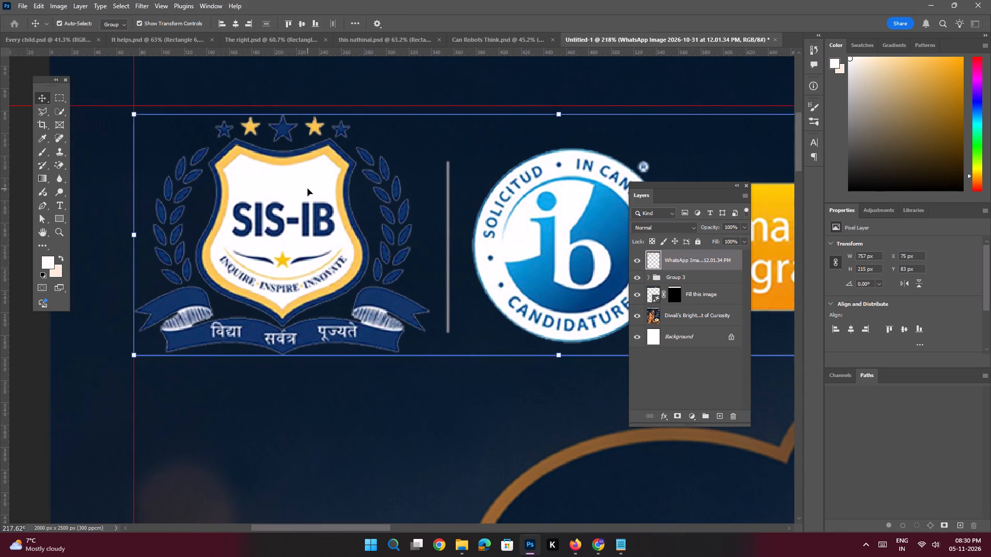
pyautogui.click(308, 189)
pyautogui.press('space')
pyautogui.keyDown('ctrl'); pyautogui.moveTo(334, 200); pyautogui.dragTo(291, 188); pyautogui.keyUp('ctrl')
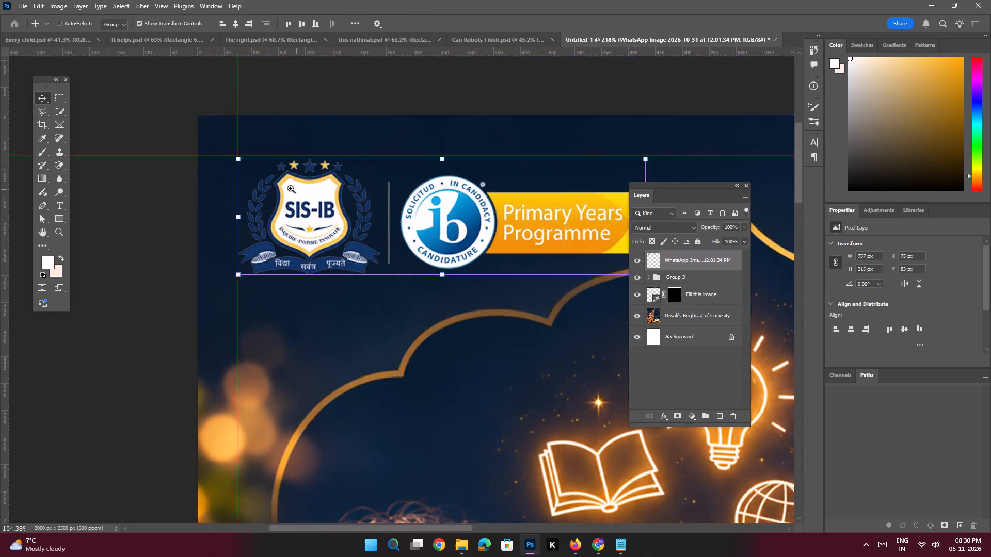
# Examine the logo at close range and the whole Diwali poster layout.
pyautogui.keyDown('ctrl'); pyautogui.moveTo(291, 188); pyautogui.dragTo(280, 186); pyautogui.keyUp('ctrl')
pyautogui.click(186, 236)
pyautogui.hotkey('ctrl', 'space')
pyautogui.hotkey('ctrl', 'space')
pyautogui.hotkey('ctrl', 'space')
pyautogui.hotkey('ctrl', 'space')
pyautogui.hotkey('ctrl', 'space')
pyautogui.hotkey('ctrl', 'space')
pyautogui.hotkey('ctrl', 'space')
pyautogui.hotkey('ctrl', 'space')
pyautogui.hotkey('ctrl', 'space')
pyautogui.hotkey('ctrl', 'space')
pyautogui.keyDown('ctrl'); pyautogui.moveTo(331, 256); pyautogui.dragTo(288, 244); pyautogui.keyUp('ctrl')
pyautogui.moveTo(346, 275); pyautogui.dragTo(308, 226)
pyautogui.click(309, 223)
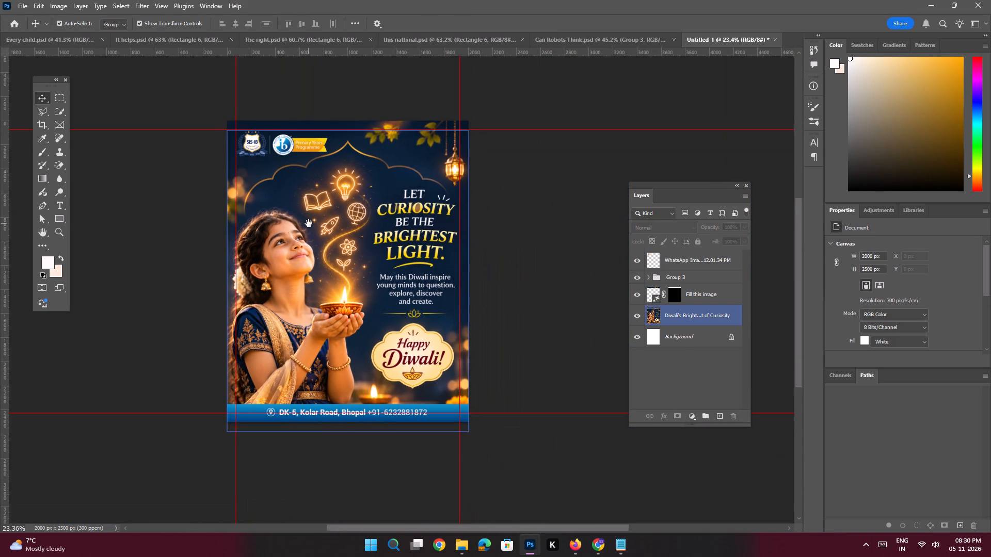
# Save the Diwali poster as a Photoshop file named "happy diwali" in the Desktop folder Sage IB.
pyautogui.hotkey('ctrl', 's')
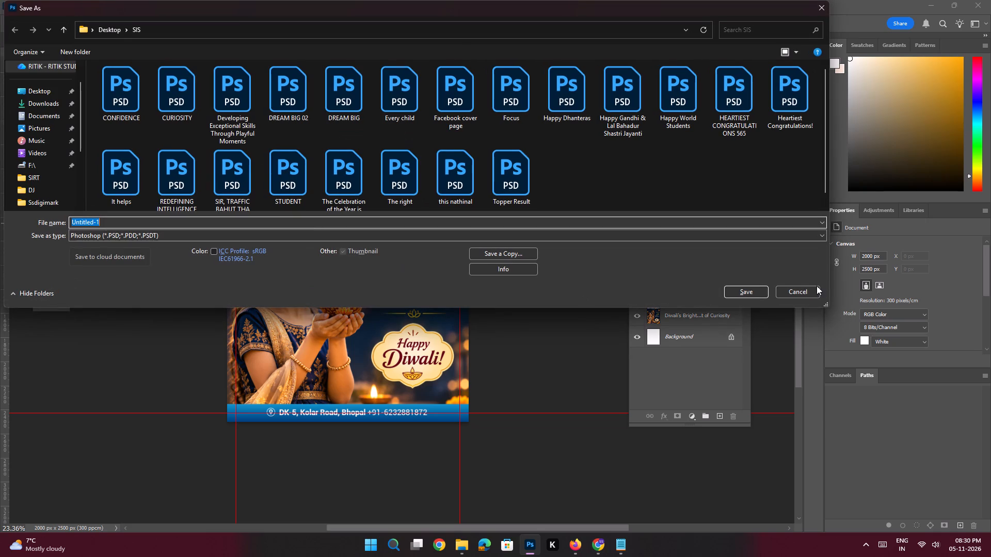
pyautogui.click(807, 288)
pyautogui.hotkey('ctrl', 's')
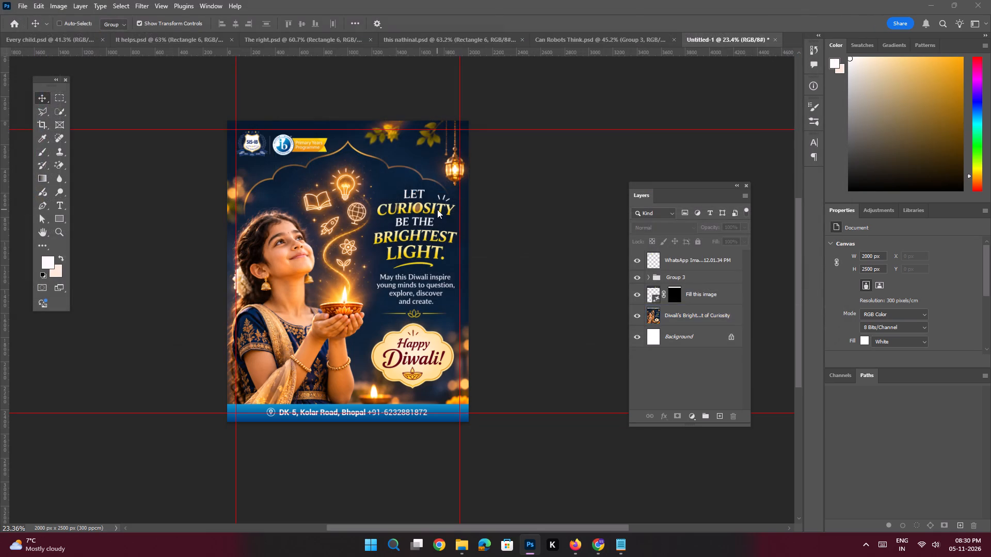
pyautogui.click(122, 106)
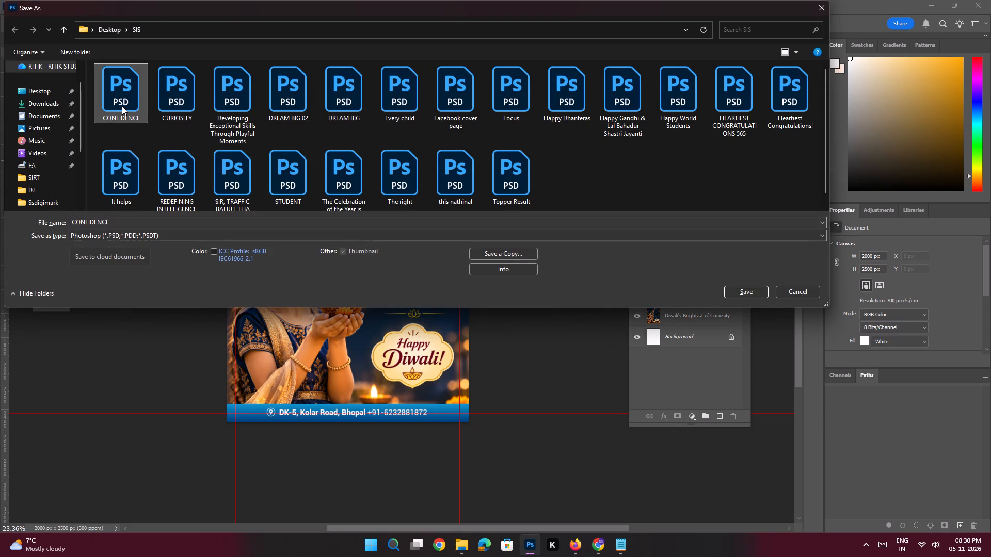
pyautogui.write('Sage')
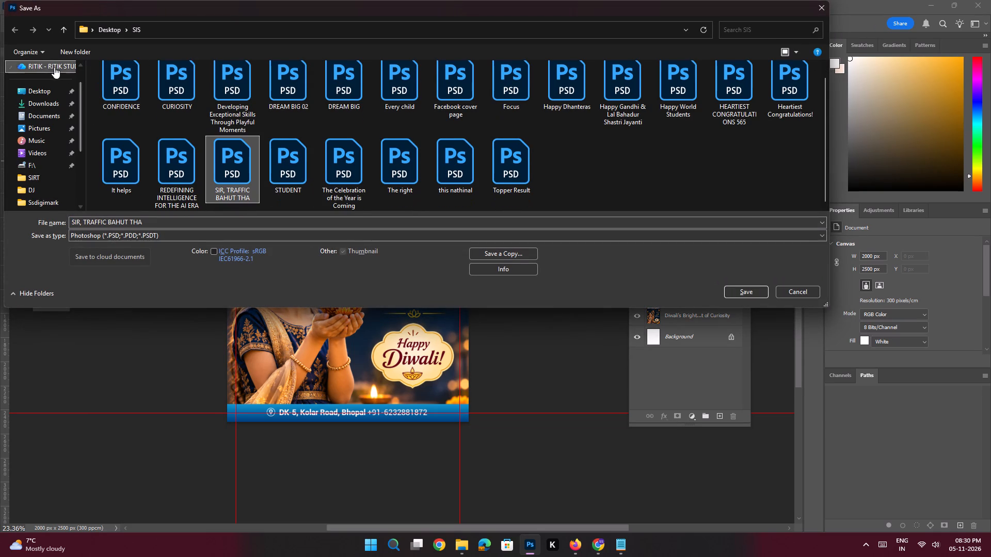
pyautogui.click(48, 88)
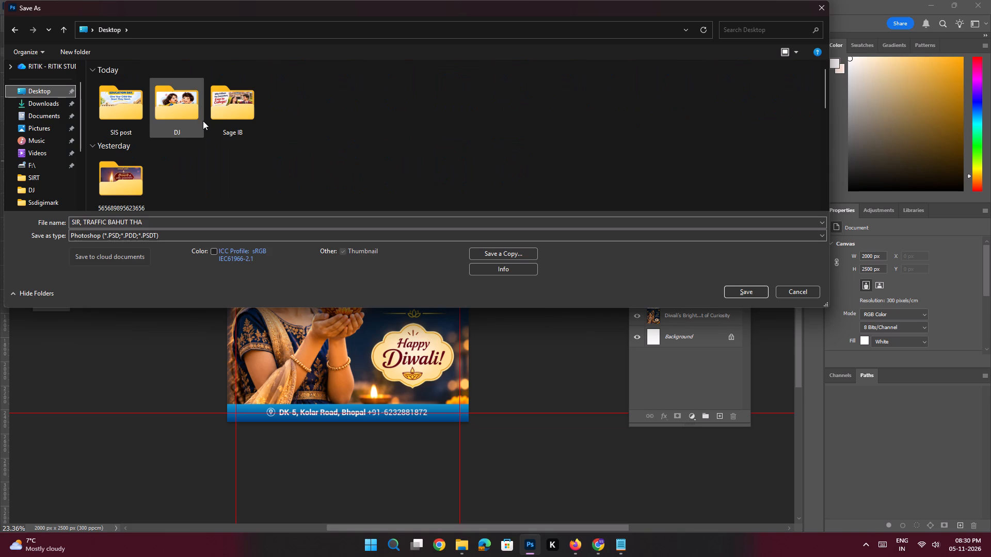
pyautogui.doubleClick(231, 122)
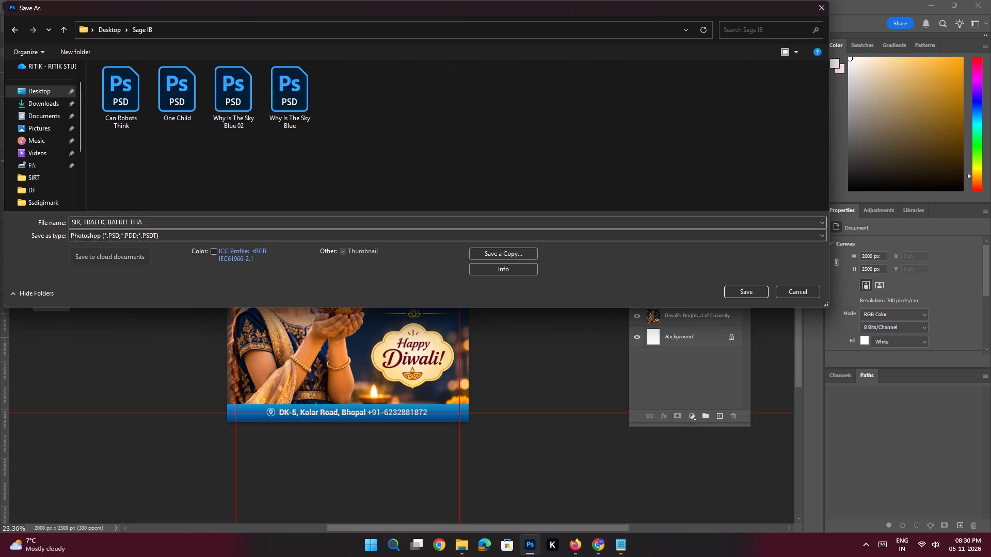
pyautogui.click(176, 226)
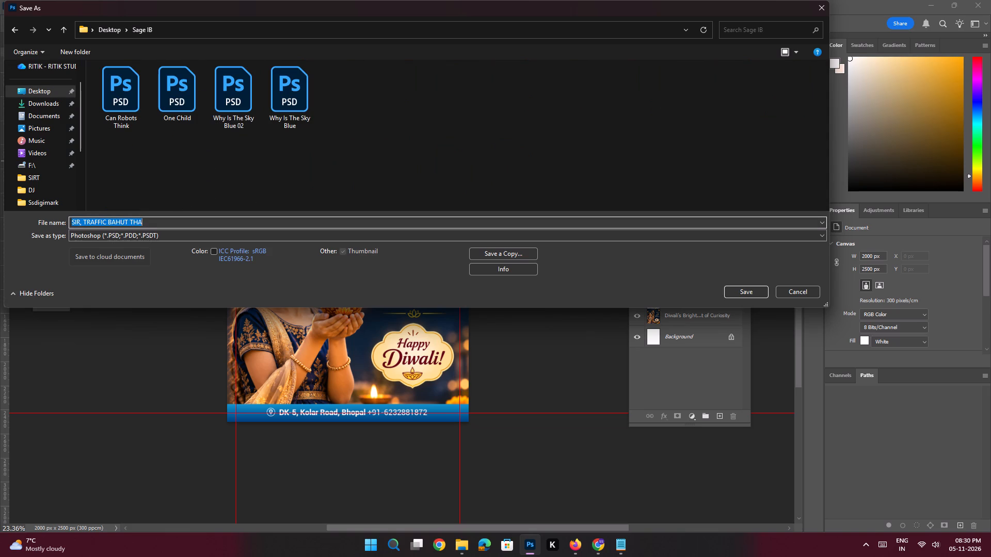
pyautogui.write('happy diwali')
pyautogui.press('Return')
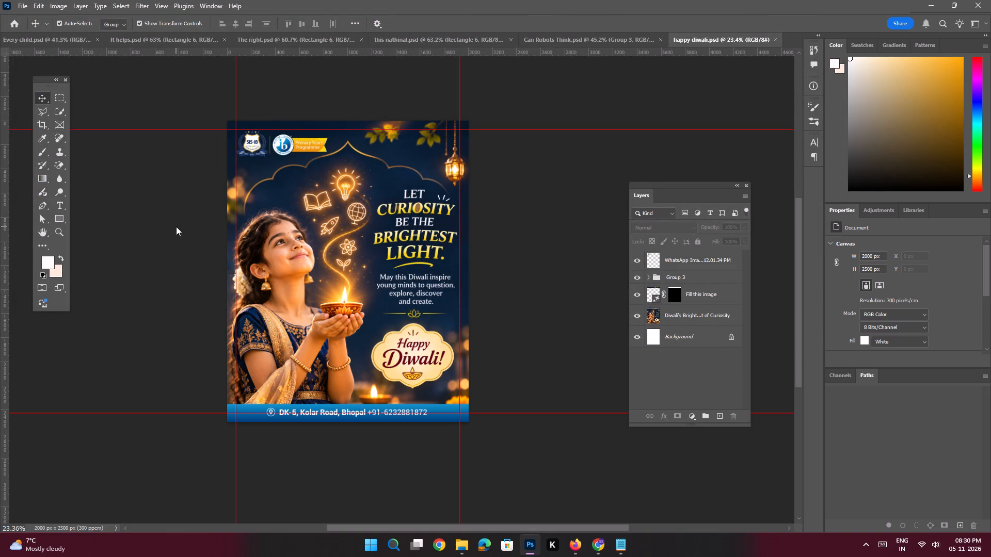
# Erase the brown fill inside the O of CURIOSITY on the Diwali artwork layer with the Magic Eraser.
pyautogui.hotkey('ctrl', 'alt', 'shift', 'w')
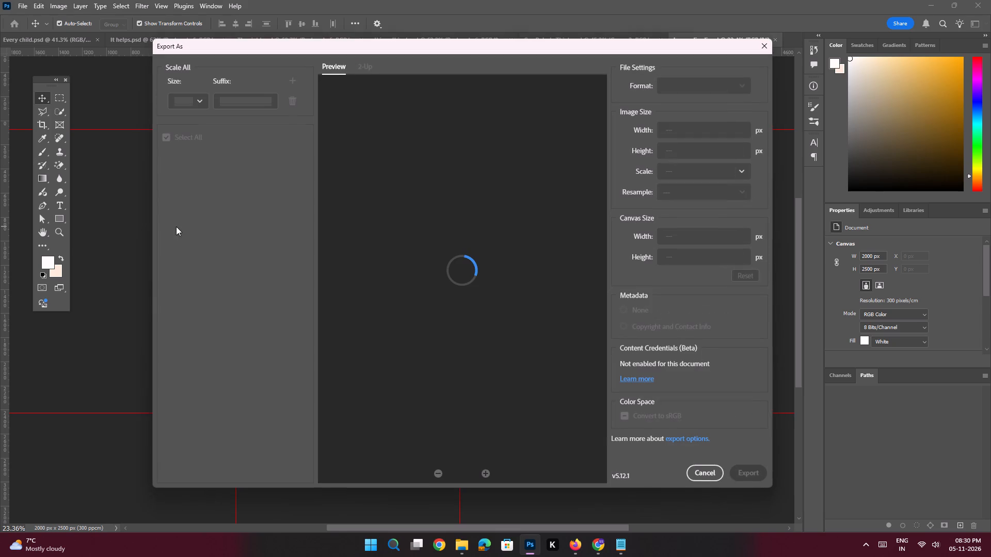
pyautogui.click(713, 475)
pyautogui.press('space')
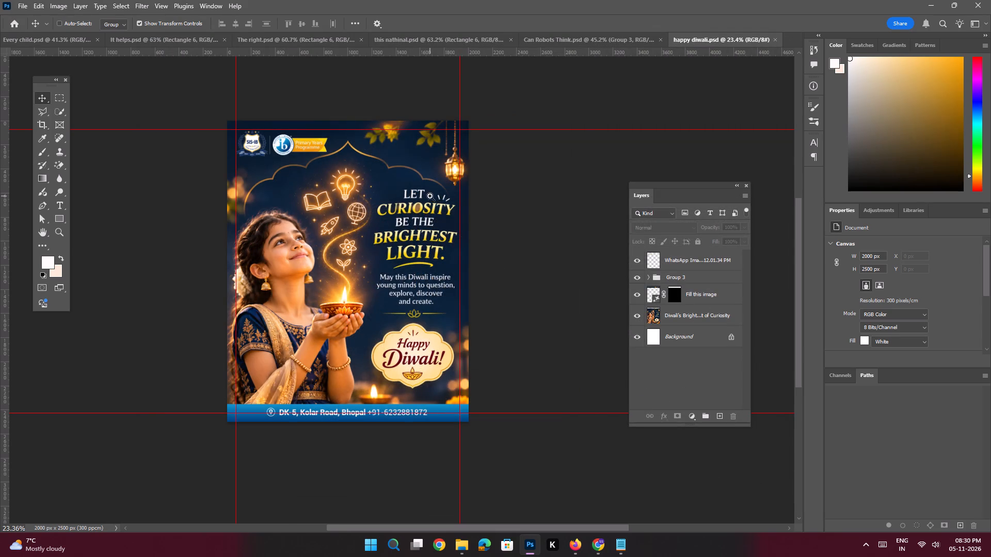
pyautogui.keyDown('ctrl'); pyautogui.moveTo(430, 196); pyautogui.dragTo(506, 359); pyautogui.keyUp('ctrl')
pyautogui.keyDown('ctrl'); pyautogui.moveTo(334, 266); pyautogui.dragTo(344, 277); pyautogui.keyUp('ctrl')
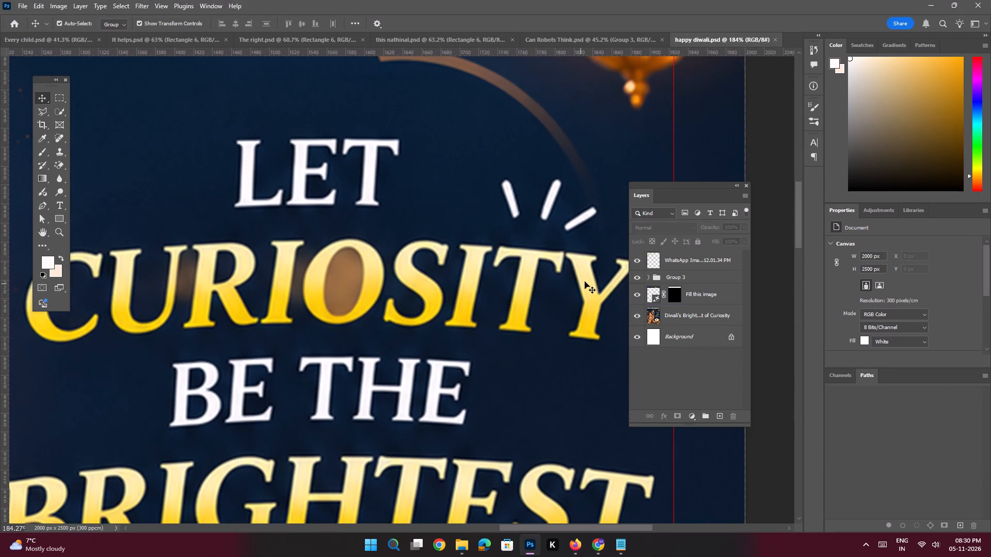
pyautogui.click(663, 313)
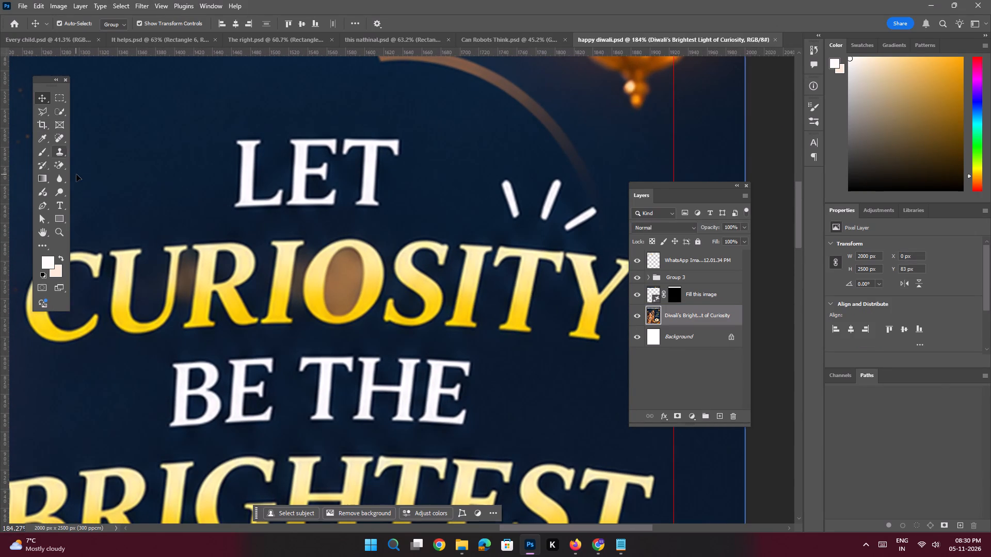
pyautogui.press('e')
pyautogui.press('space')
pyautogui.keyDown('ctrl'); pyautogui.moveTo(342, 274); pyautogui.dragTo(350, 290); pyautogui.keyUp('ctrl')
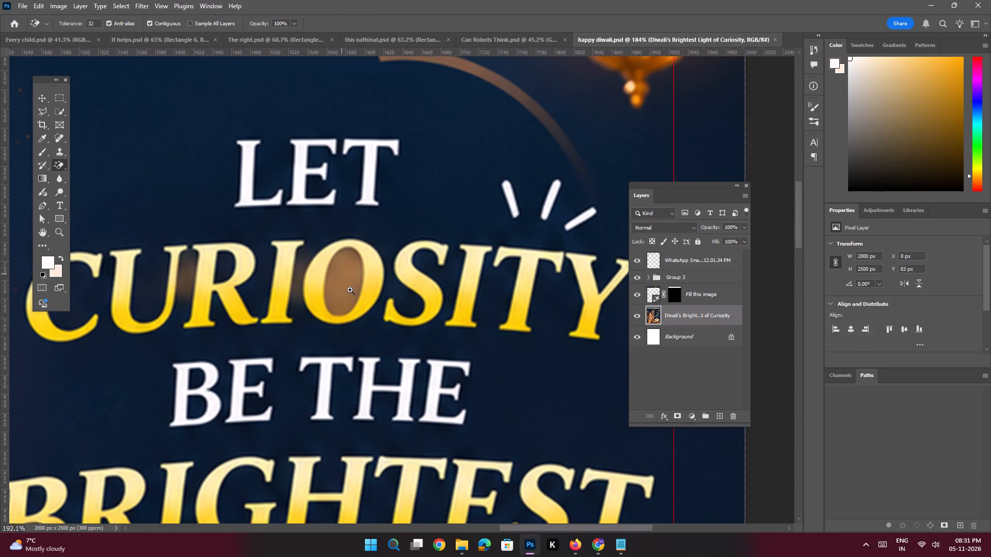
pyautogui.keyDown('ctrl'); pyautogui.moveTo(350, 290); pyautogui.dragTo(350, 291); pyautogui.keyUp('ctrl')
pyautogui.click(347, 286)
pyautogui.hotkey('ctrl', 'space')
pyautogui.hotkey('ctrl', 'space')
pyautogui.hotkey('ctrl', 'space')
pyautogui.hotkey('ctrl', 'space')
pyautogui.hotkey('ctrl', 'space')
pyautogui.hotkey('ctrl', 'space')
pyautogui.hotkey('ctrl', 'space')
pyautogui.hotkey('ctrl', 'space')
pyautogui.hotkey('ctrl', 'space')
pyautogui.hotkey('ctrl', 'space')
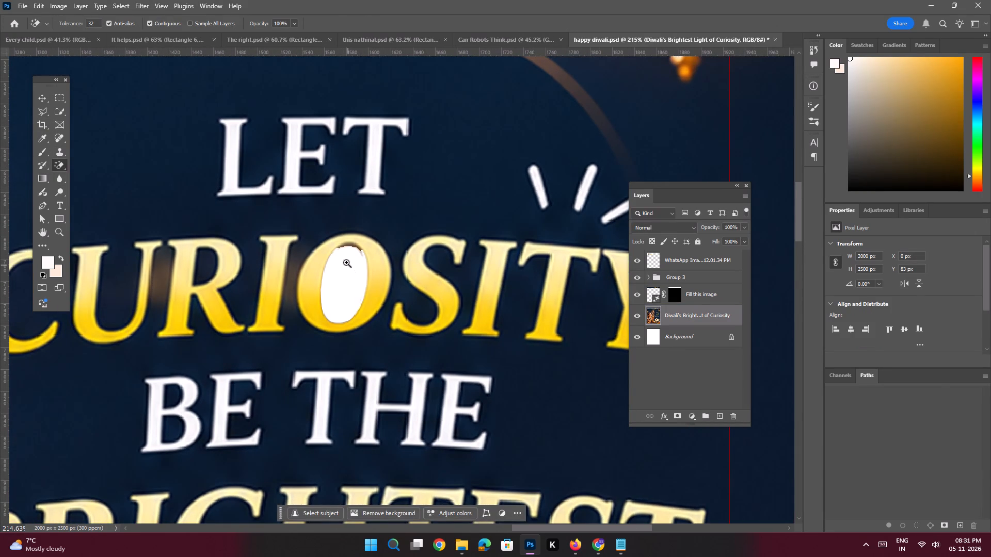
pyautogui.keyDown('ctrl'); pyautogui.moveTo(337, 247); pyautogui.dragTo(380, 320); pyautogui.keyUp('ctrl')
pyautogui.press('space')
pyautogui.keyDown('ctrl'); pyautogui.moveTo(381, 254); pyautogui.dragTo(406, 296); pyautogui.keyUp('ctrl')
pyautogui.click(406, 250)
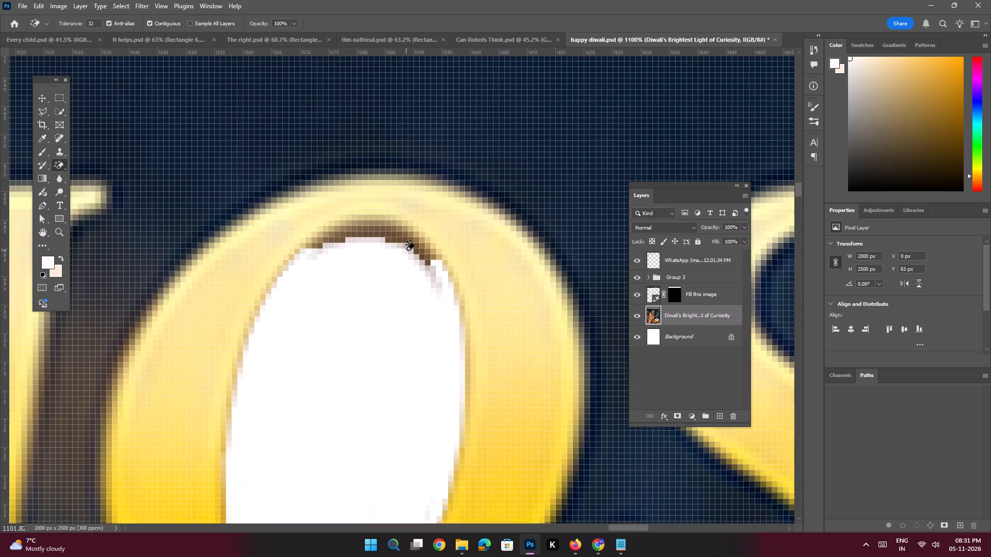
# Add a new layer directly above the Diwali artwork layer and sample the dark blue background as the foreground colour.
pyautogui.press('space')
pyautogui.keyDown('ctrl'); pyautogui.moveTo(389, 287); pyautogui.dragTo(335, 271); pyautogui.keyUp('ctrl')
pyautogui.click(290, 307)
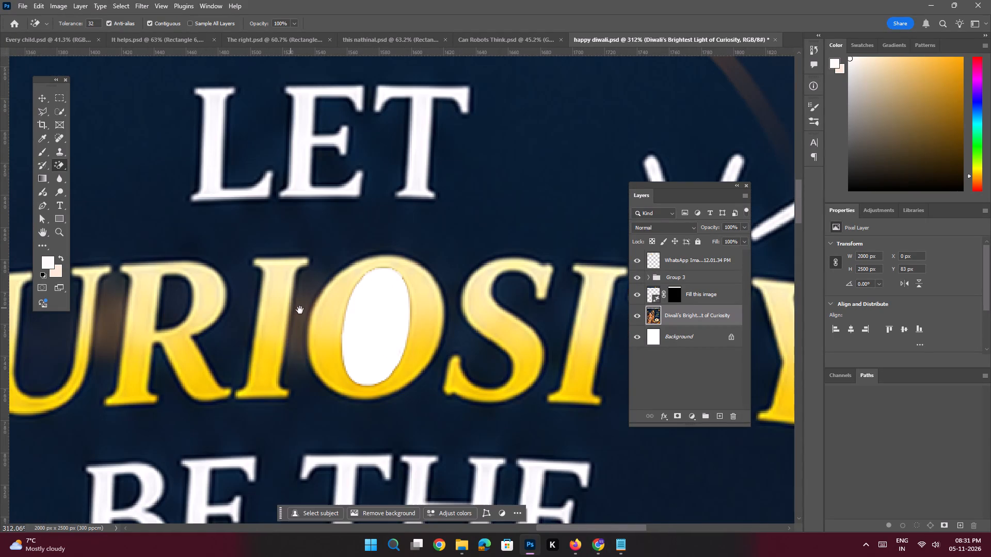
pyautogui.click(715, 416)
pyautogui.press('i')
pyautogui.click(502, 232)
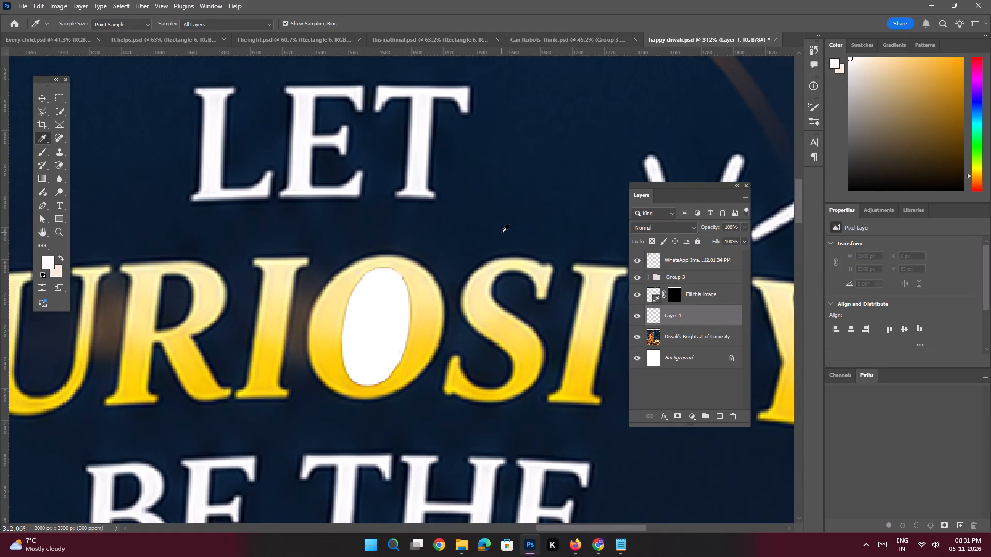
pyautogui.click(502, 232)
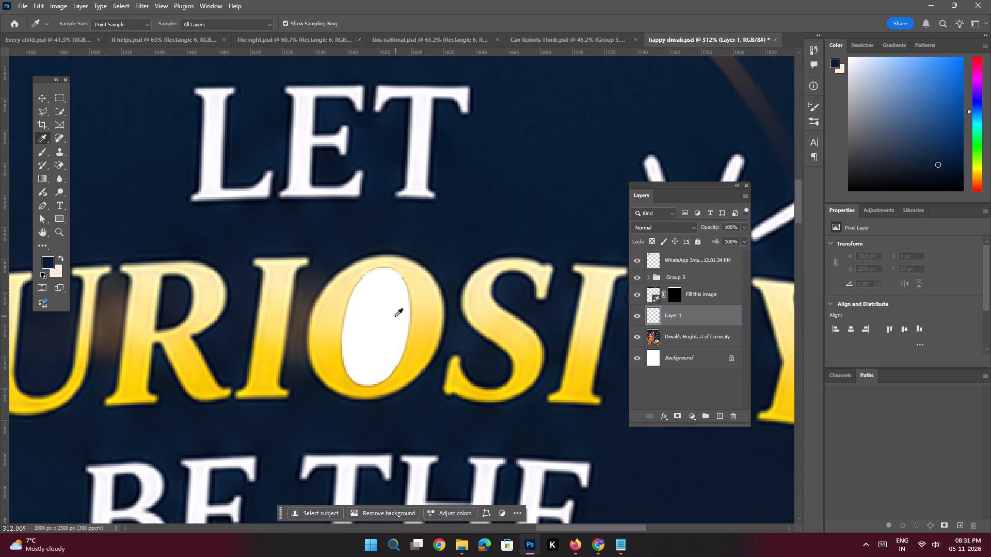
# Paint the centre of the O in CURIOSITY dark blue on the new layer using a 30 px brush.
pyautogui.press('b')
pyautogui.keyDown('alt'); pyautogui.moveTo(384, 211); pyautogui.dragTo(402, 437, button='right'); pyautogui.keyUp('alt')
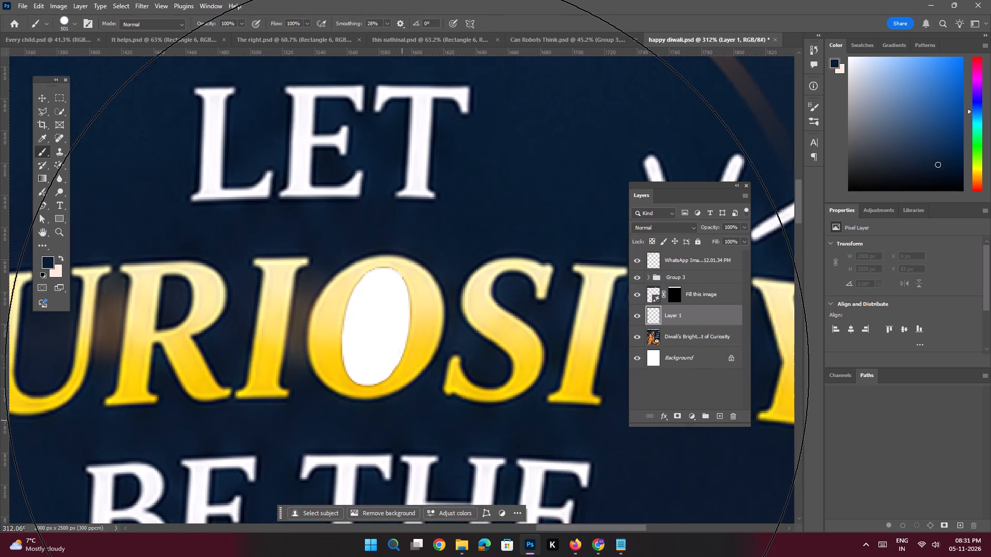
pyautogui.press('[')
pyautogui.press('[')
pyautogui.press('[')
pyautogui.press('[')
pyautogui.press('[')
pyautogui.press('[')
pyautogui.press('[')
pyautogui.press('[')
pyautogui.press('[')
pyautogui.press('[')
pyautogui.press('[')
pyautogui.press('[')
pyautogui.press('[')
pyautogui.press('[')
pyautogui.press('[')
pyautogui.press('[')
pyautogui.press('[')
pyautogui.press('[')
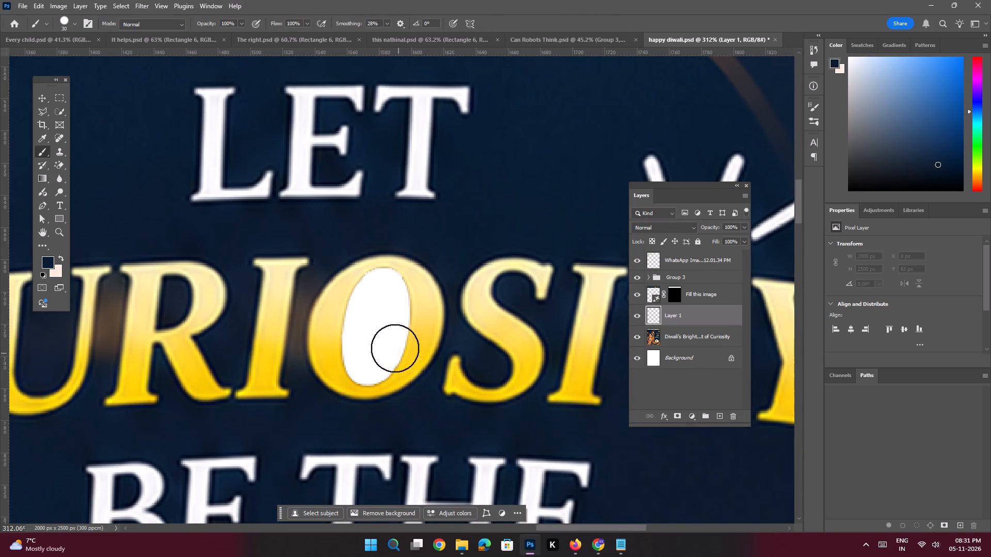
pyautogui.hotkey('ctrl', 'space')
pyautogui.hotkey('ctrl', 'space')
pyautogui.hotkey('ctrl', 'space')
pyautogui.keyDown('ctrl'); pyautogui.moveTo(374, 323); pyautogui.dragTo(395, 366); pyautogui.keyUp('ctrl')
pyautogui.moveTo(373, 338); pyautogui.dragTo(385, 273)
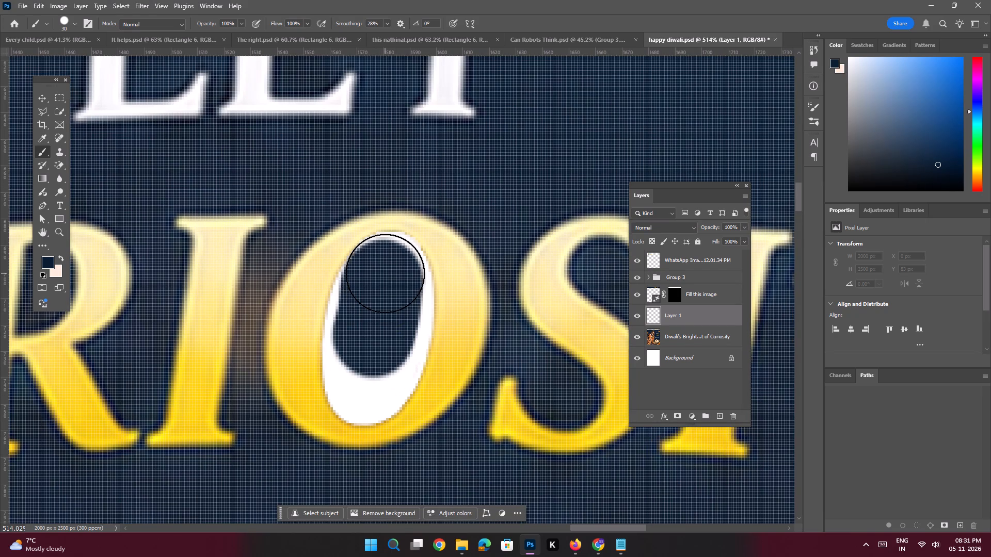
pyautogui.moveTo(385, 273); pyautogui.dragTo(365, 380)
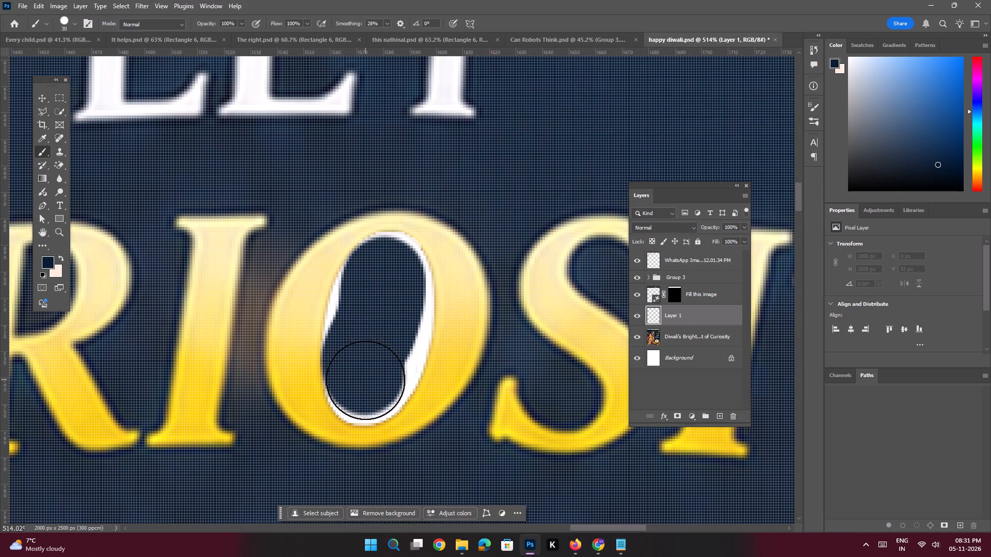
# Paint over the remaining white along the inner edge of the O with a 9 px dark blue brush.
pyautogui.press('space')
pyautogui.keyDown('ctrl'); pyautogui.moveTo(373, 345); pyautogui.dragTo(391, 388); pyautogui.keyUp('ctrl')
pyautogui.press('[')
pyautogui.press('[')
pyautogui.press('[')
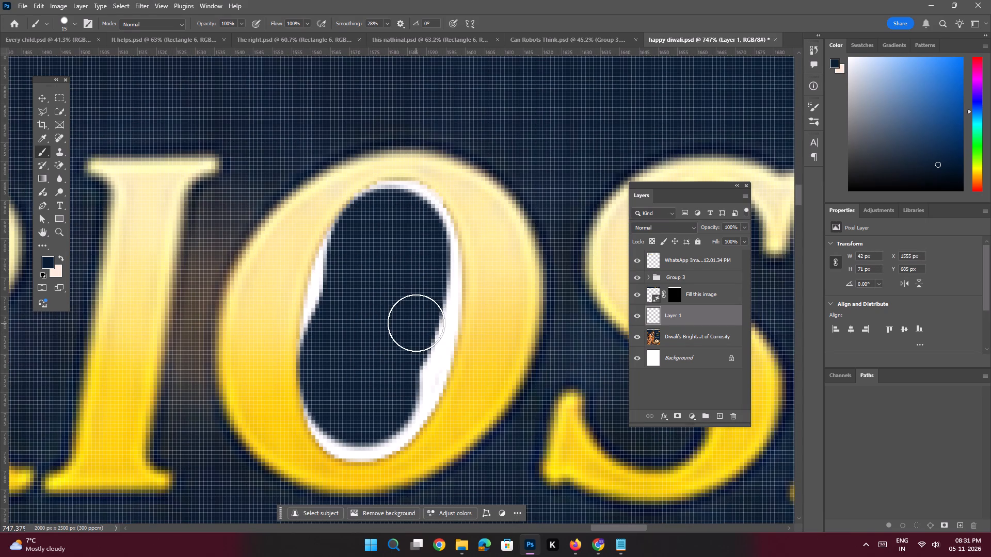
pyautogui.press('[')
pyautogui.press('[')
pyautogui.moveTo(437, 248); pyautogui.dragTo(412, 204)
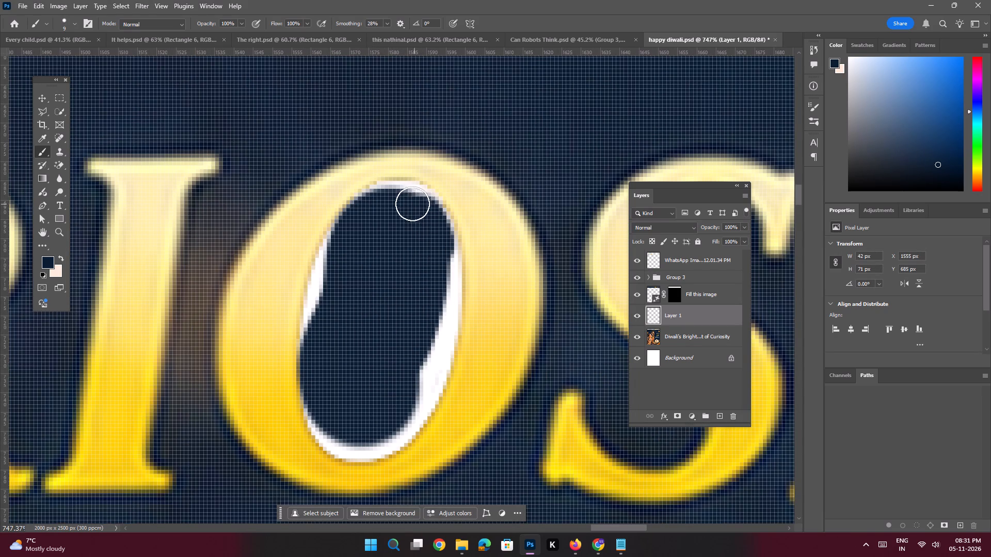
pyautogui.moveTo(412, 204); pyautogui.dragTo(324, 317)
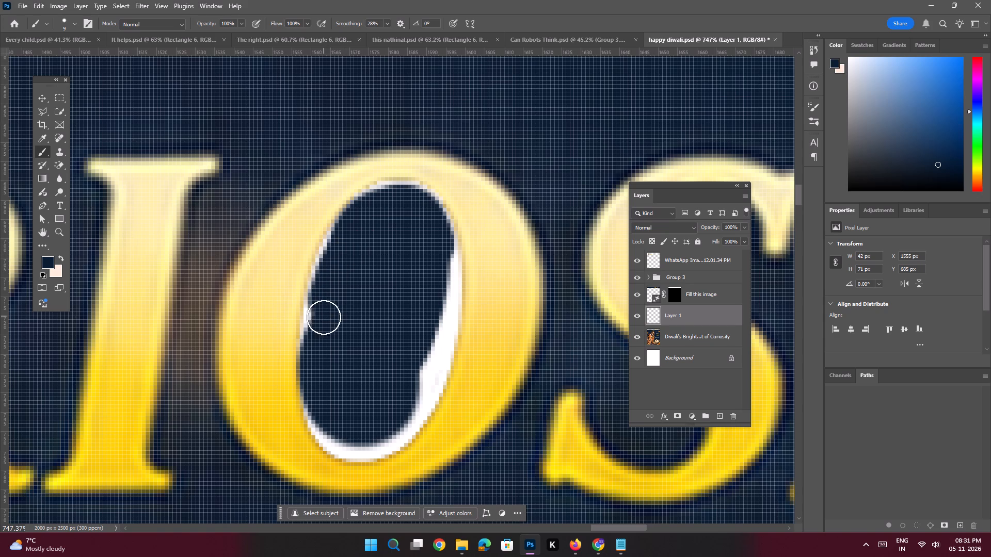
pyautogui.moveTo(324, 317); pyautogui.dragTo(424, 343)
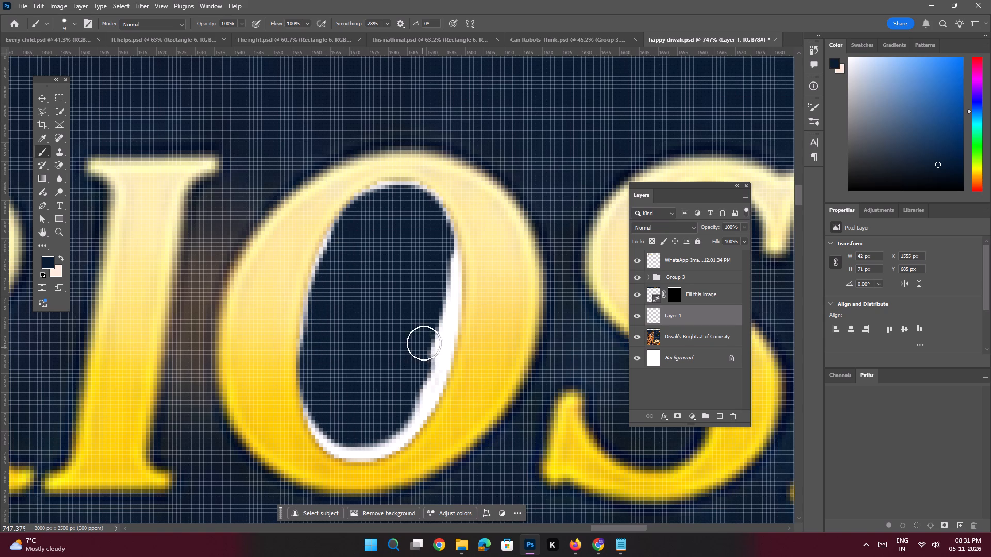
pyautogui.moveTo(424, 343); pyautogui.dragTo(439, 340)
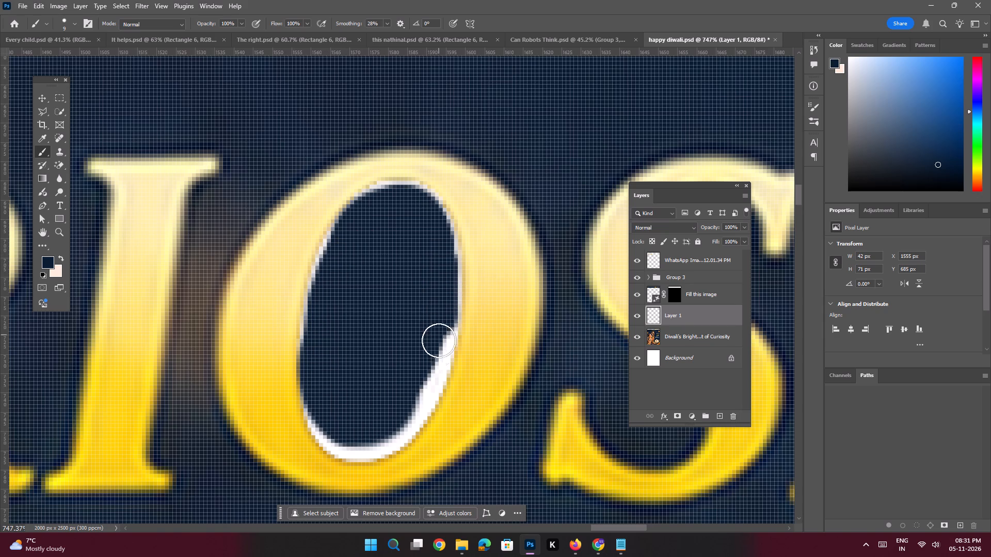
pyautogui.moveTo(439, 340); pyautogui.dragTo(350, 441)
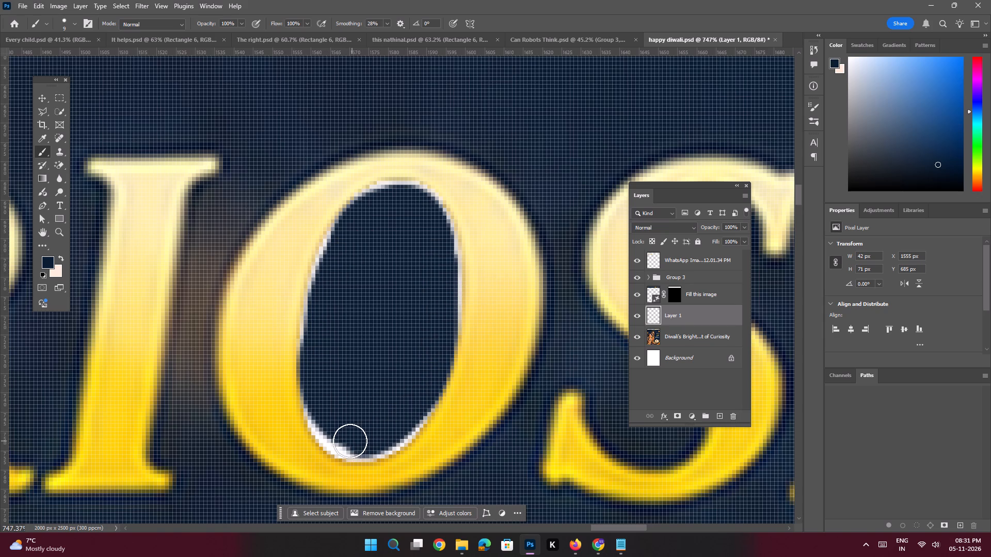
pyautogui.moveTo(350, 441); pyautogui.dragTo(325, 347)
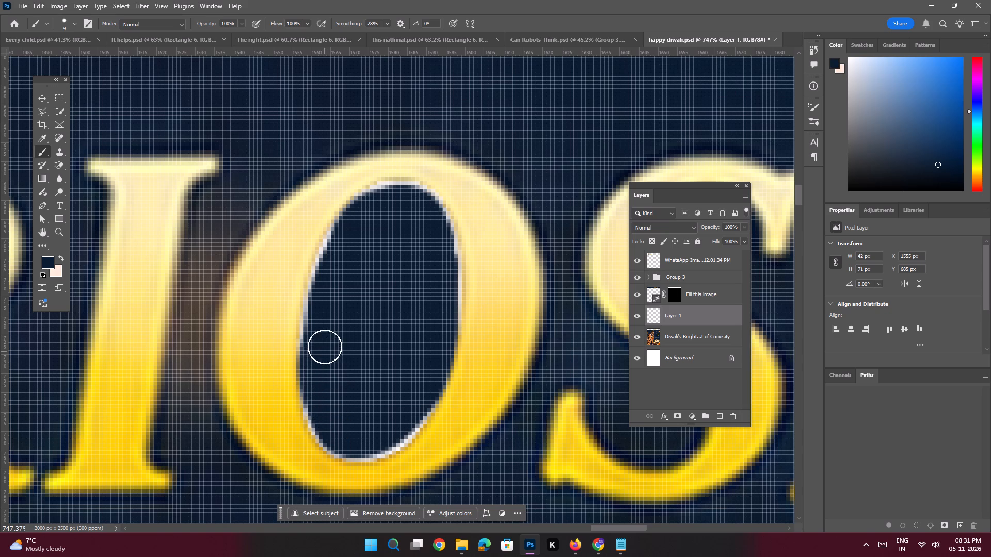
pyautogui.moveTo(325, 347); pyautogui.dragTo(390, 201)
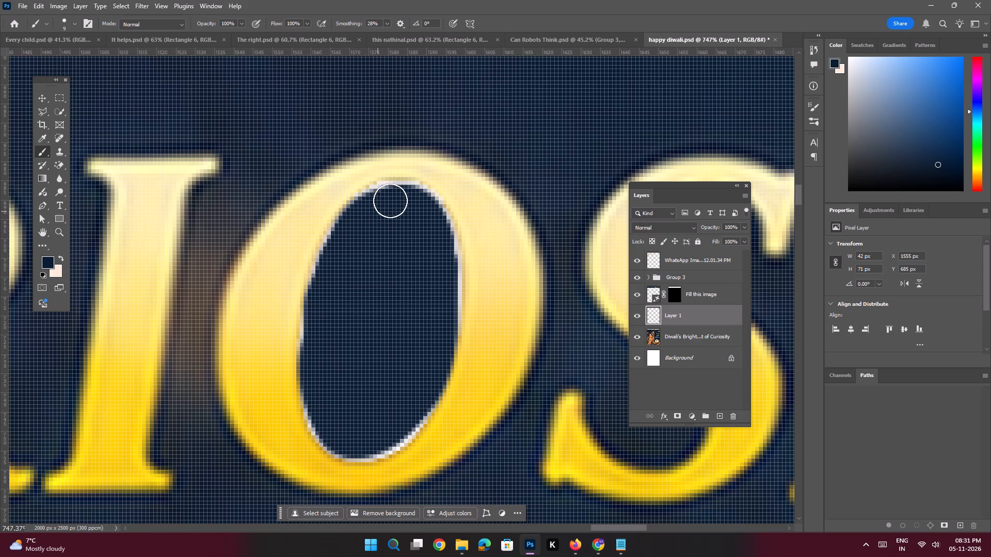
pyautogui.moveTo(390, 201); pyautogui.dragTo(443, 299)
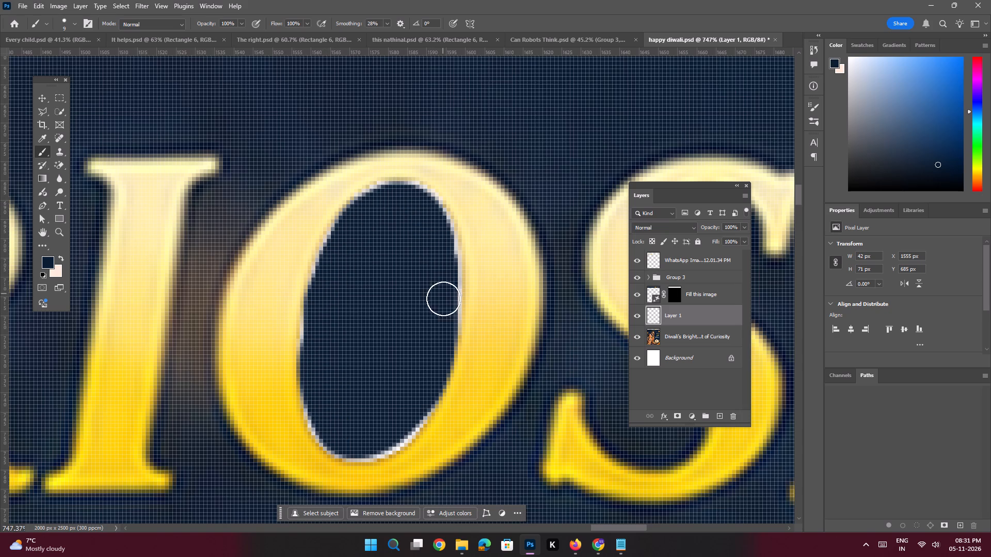
pyautogui.moveTo(443, 299); pyautogui.dragTo(349, 435)
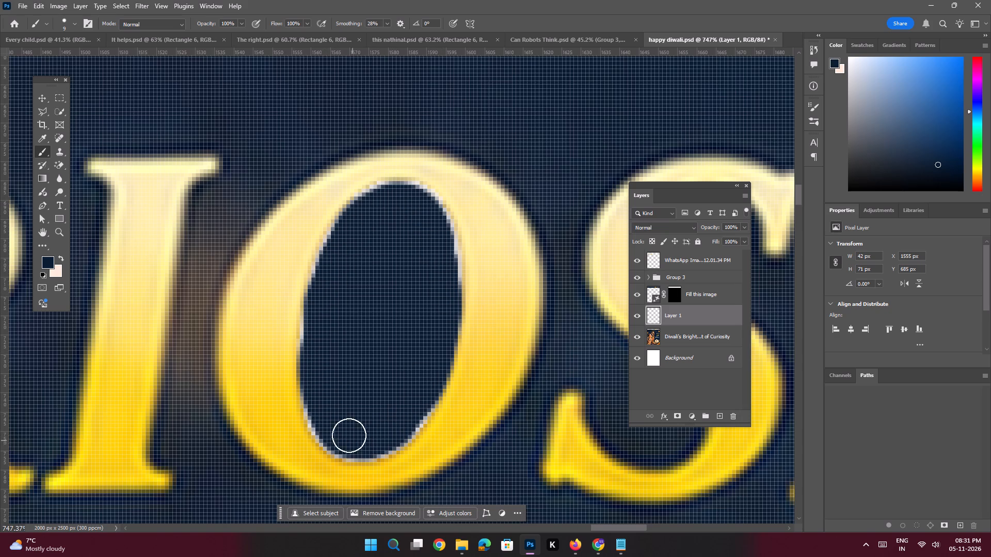
pyautogui.moveTo(349, 435); pyautogui.dragTo(325, 418)
# Save the retouched happy diwali poster.
pyautogui.press('space')
pyautogui.keyDown('ctrl'); pyautogui.moveTo(381, 306); pyautogui.dragTo(305, 275); pyautogui.keyUp('ctrl')
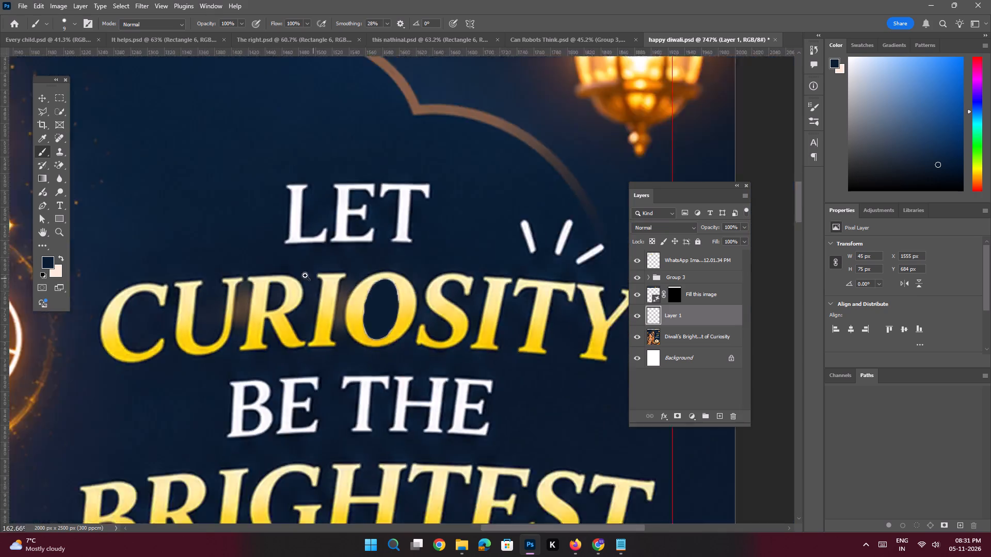
pyautogui.keyDown('ctrl'); pyautogui.moveTo(305, 275); pyautogui.dragTo(255, 257); pyautogui.keyUp('ctrl')
pyautogui.moveTo(357, 301); pyautogui.dragTo(409, 262)
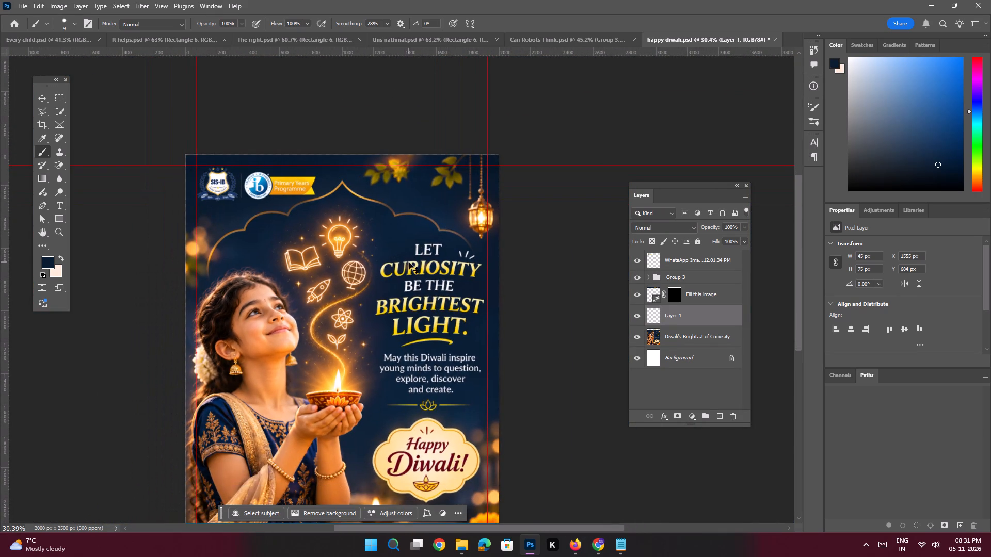
pyautogui.hotkey('ctrl', 's')
# Export the Diwali poster as a PNG at 2000 x 2500 px and 100% scale.
pyautogui.hotkey('ctrl', 'alt', 'shift', 'w')
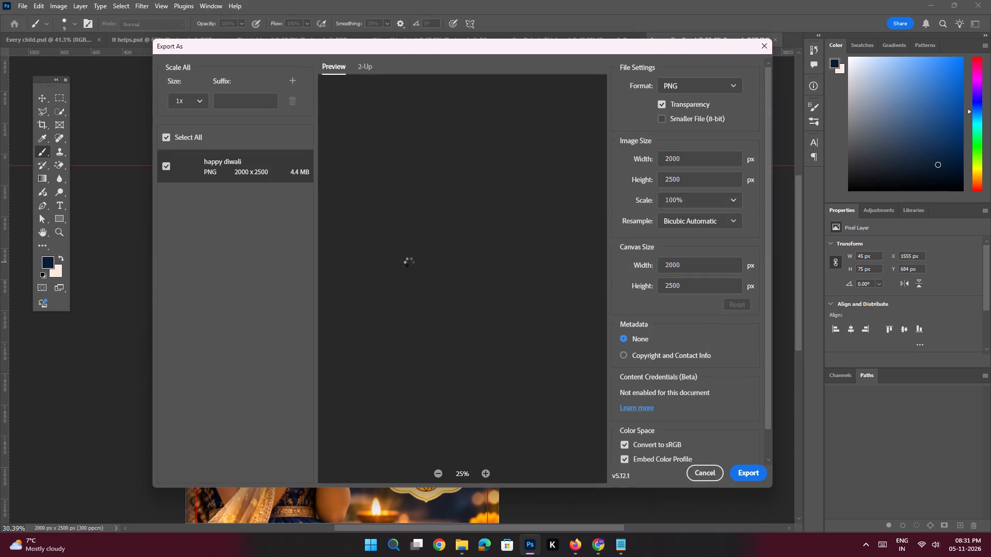
pyautogui.click(745, 470)
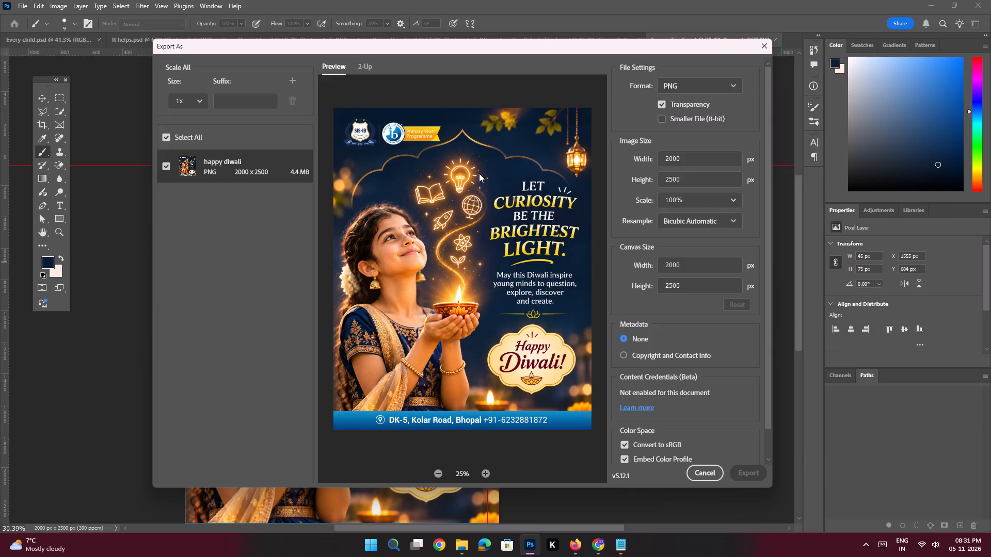
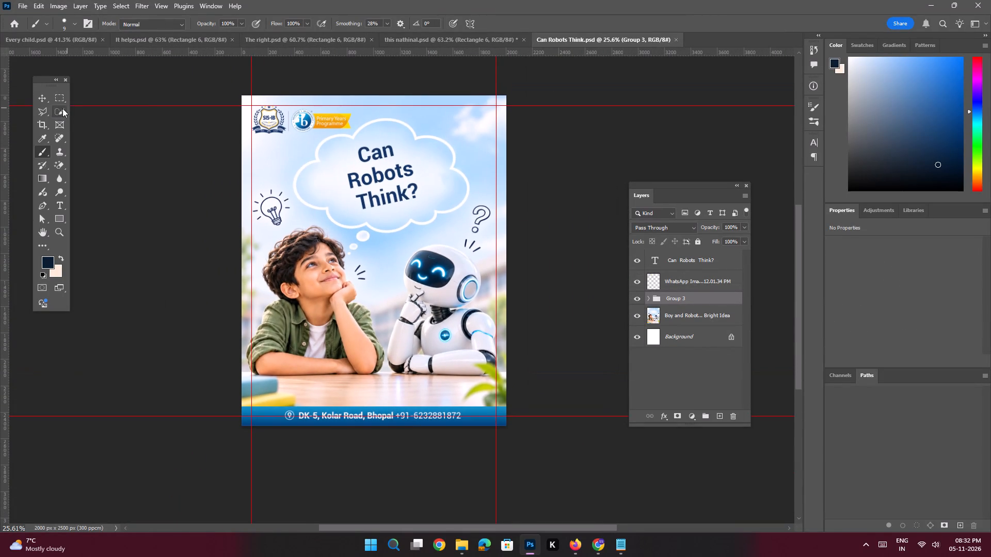
# Create a new blank 2000 x 2500 px RGB document at 300 pixels/centimeter with a white background.
pyautogui.click(43, 96)
pyautogui.click(214, 203)
pyautogui.press('space')
pyautogui.press('space')
pyautogui.press('space')
pyautogui.press('space')
pyautogui.moveTo(514, 216); pyautogui.dragTo(503, 216)
pyautogui.click(541, 197)
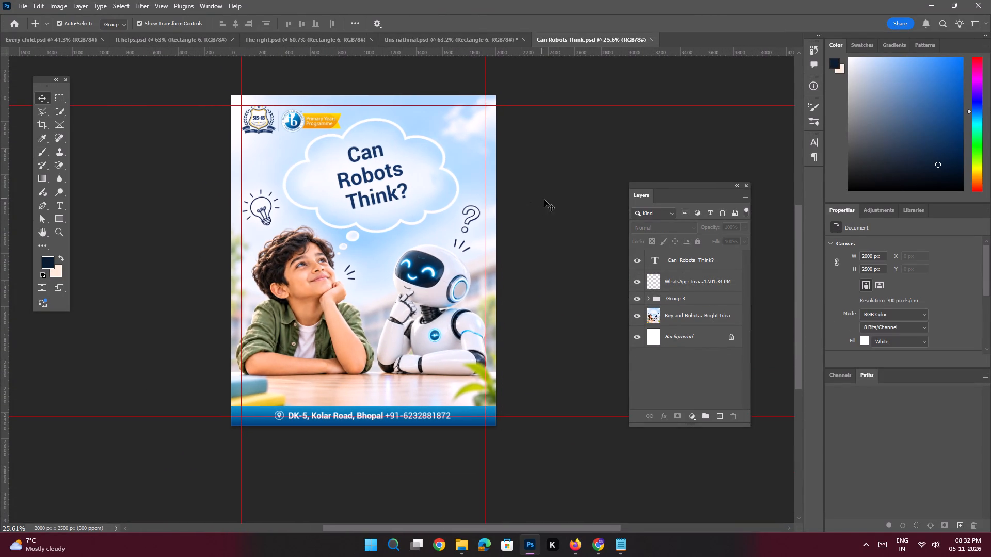
pyautogui.hotkey('ctrl', 'n')
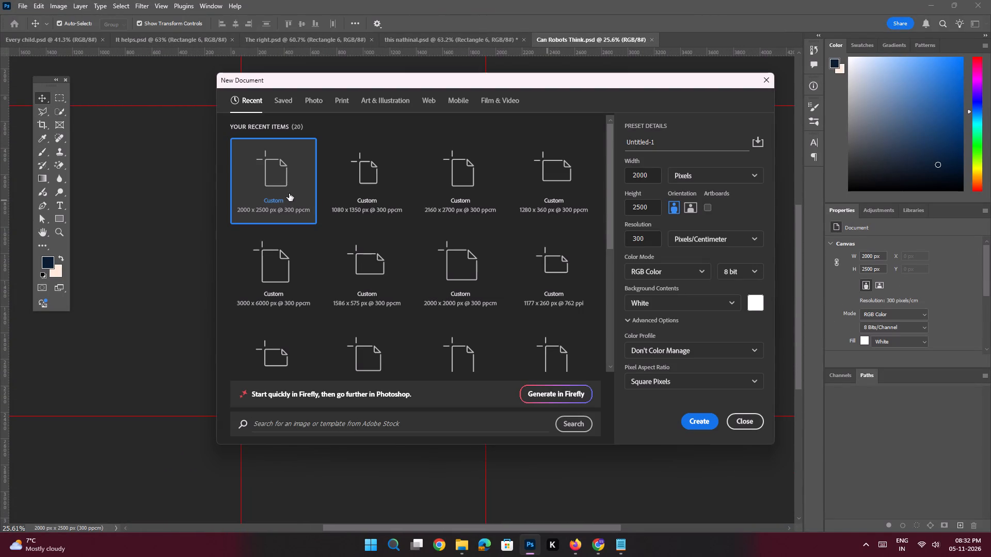
pyautogui.doubleClick(287, 192)
# Add guides to the new blank 2000 x 2500 px canvas.
pyautogui.press('space')
pyautogui.keyDown('ctrl'); pyautogui.moveTo(419, 232); pyautogui.dragTo(409, 231); pyautogui.keyUp('ctrl')
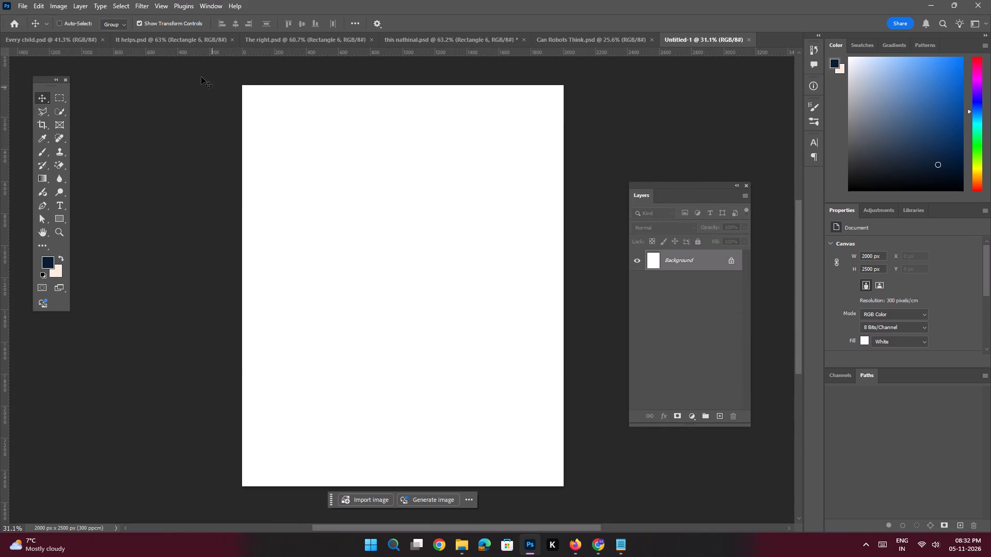
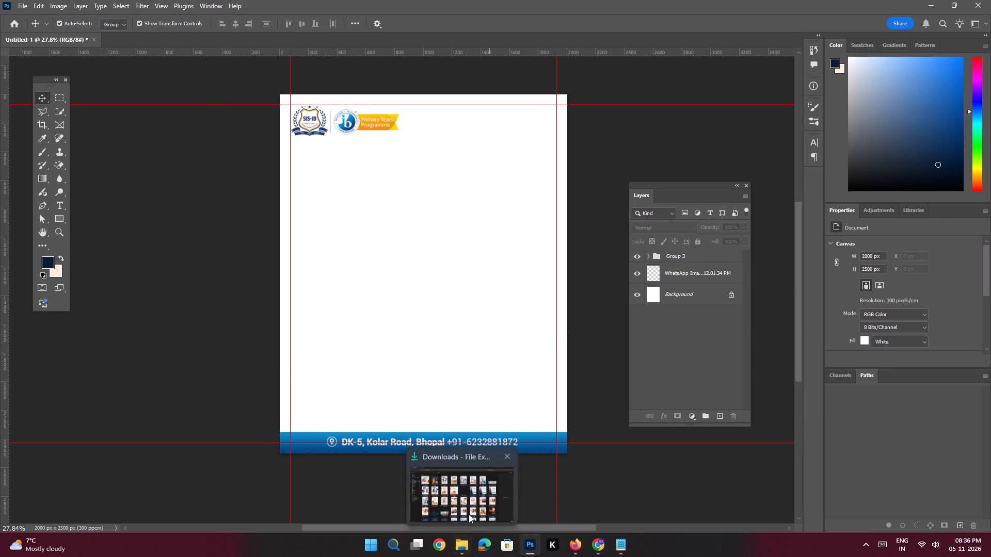
pyautogui.click(469, 511)
pyautogui.click(66, 133)
pyautogui.click(60, 140)
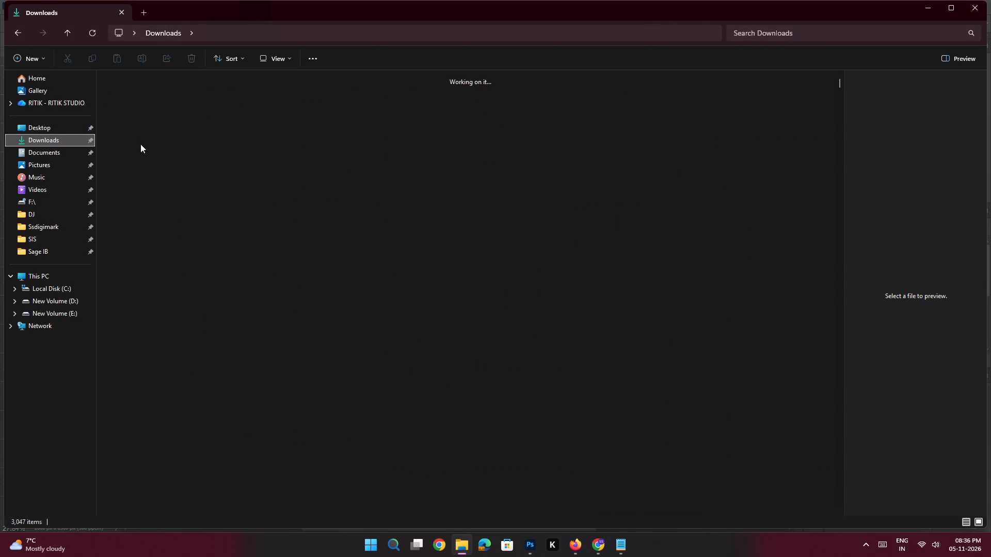
pyautogui.click(149, 144)
pyautogui.moveTo(145, 144); pyautogui.dragTo(458, 291)
pyautogui.hotkey('alt', 'Tab')
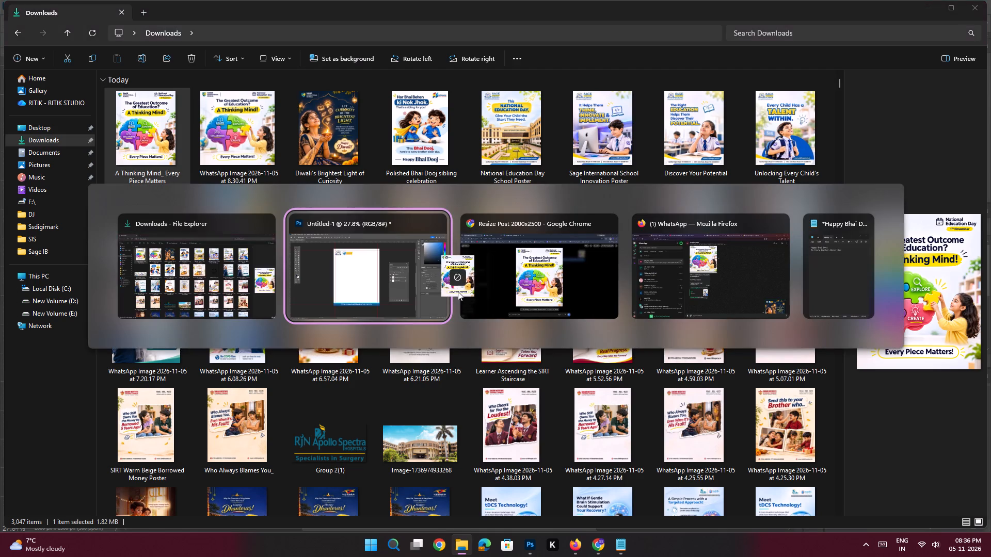
pyautogui.moveTo(458, 291); pyautogui.dragTo(424, 295)
pyautogui.press('Return')
pyautogui.press('Return')
pyautogui.press('Return')
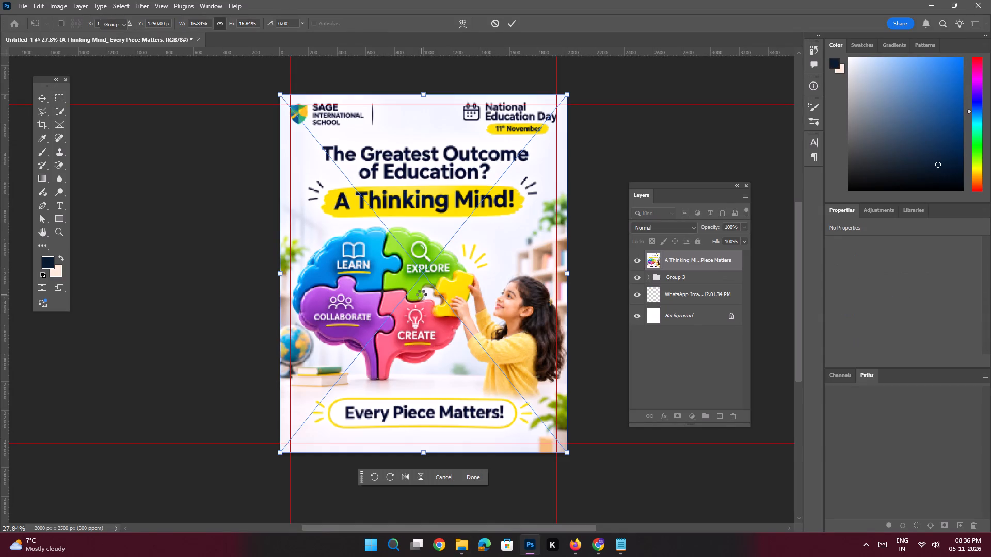
# Rasterize the placed A Thinking Mind artwork layer so its pixels can be edited.
pyautogui.press('space')
pyautogui.keyDown('ctrl'); pyautogui.moveTo(395, 123); pyautogui.dragTo(407, 152); pyautogui.keyUp('ctrl')
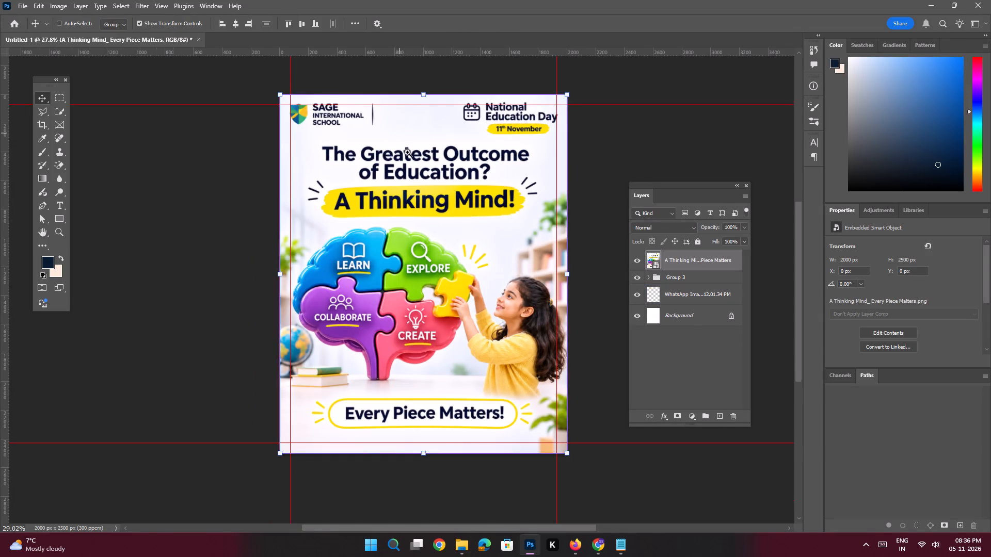
pyautogui.keyDown('ctrl'); pyautogui.moveTo(407, 152); pyautogui.dragTo(410, 156); pyautogui.keyUp('ctrl')
pyautogui.moveTo(395, 135); pyautogui.dragTo(396, 155)
pyautogui.keyDown('ctrl'); pyautogui.moveTo(339, 130); pyautogui.dragTo(348, 148); pyautogui.keyUp('ctrl')
pyautogui.press('e')
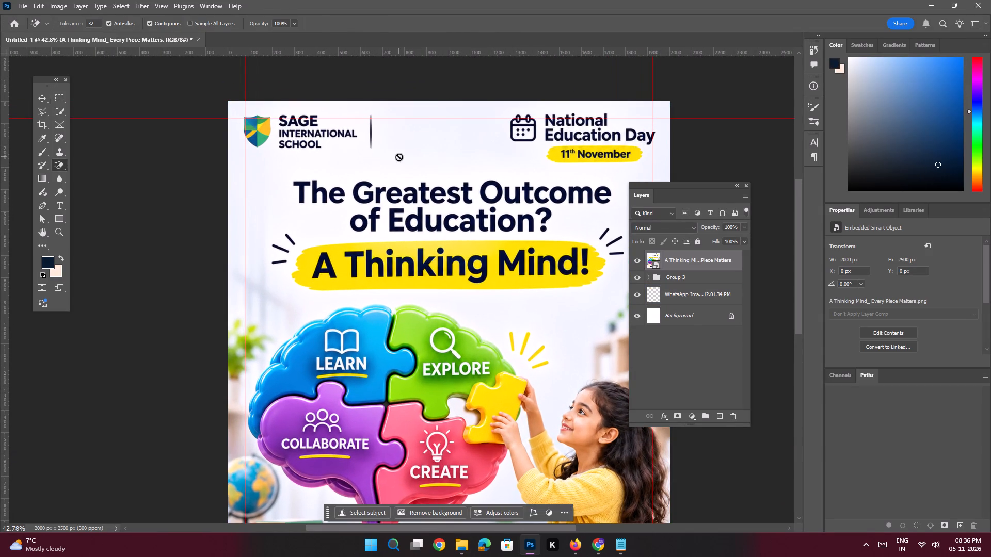
pyautogui.click(399, 157)
pyautogui.click(450, 206)
# Outline the Sage International School logo and divider with the Polygonal Lasso, remove them with Content-Aware Fill, and deselect.
pyautogui.press('space')
pyautogui.moveTo(331, 130); pyautogui.dragTo(344, 152)
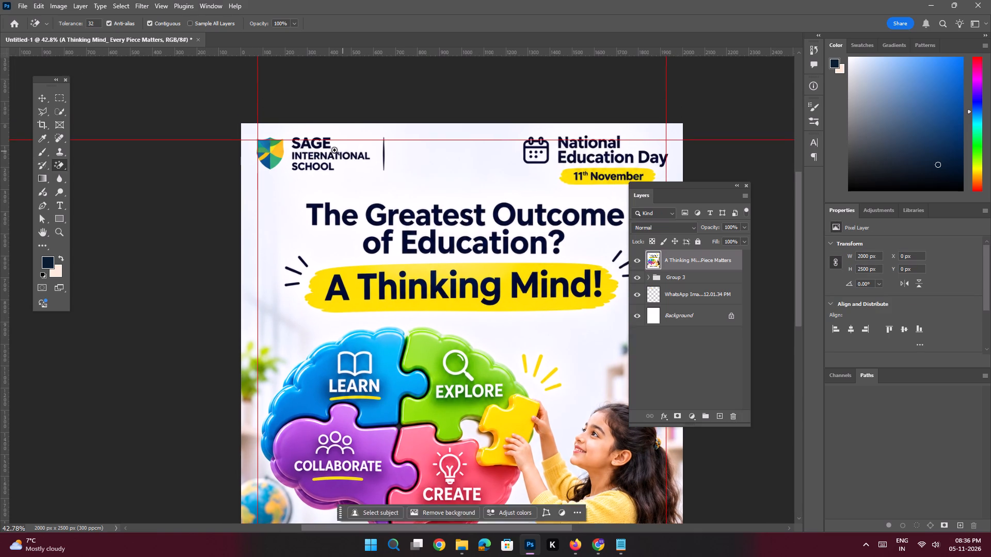
pyautogui.keyDown('ctrl'); pyautogui.moveTo(332, 150); pyautogui.dragTo(345, 169); pyautogui.keyUp('ctrl')
pyautogui.click(46, 111)
pyautogui.click(260, 127)
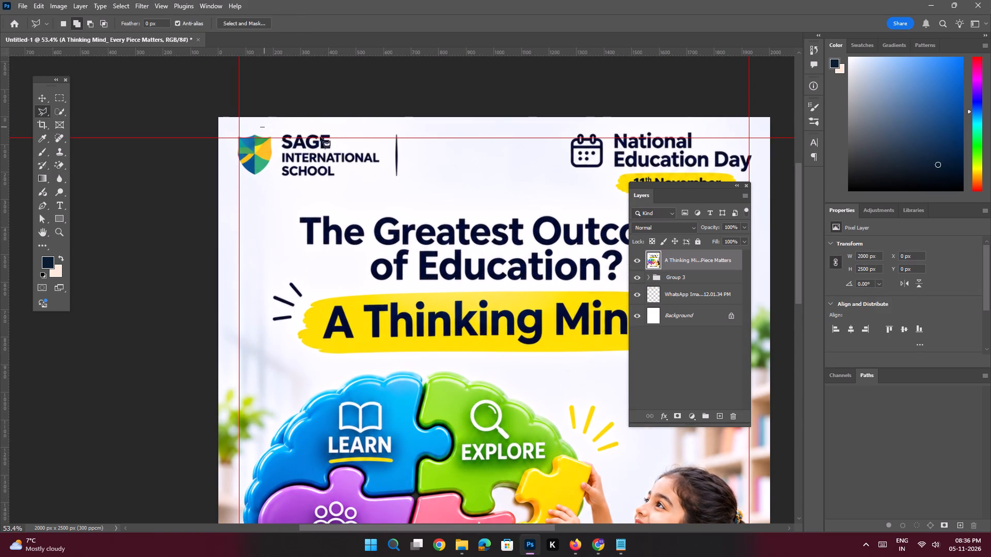
pyautogui.keyDown('shift'); pyautogui.click(401, 139); pyautogui.keyUp('shift')
pyautogui.keyDown('shift'); pyautogui.click(400, 178); pyautogui.keyUp('shift')
pyautogui.keyDown('shift'); pyautogui.click(232, 182); pyautogui.keyUp('shift')
pyautogui.click(233, 129)
pyautogui.doubleClick(258, 126)
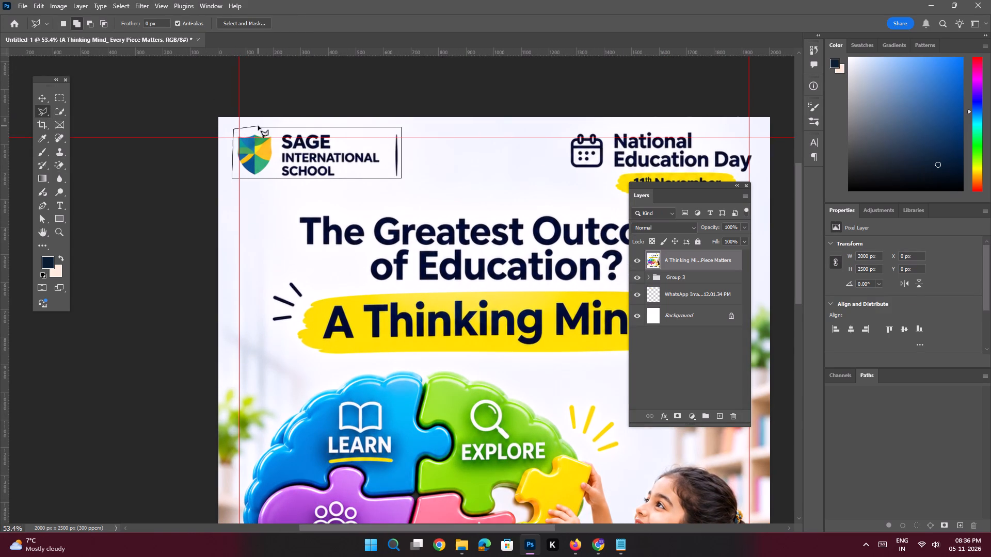
pyautogui.hotkey('shift', 'BackSpace')
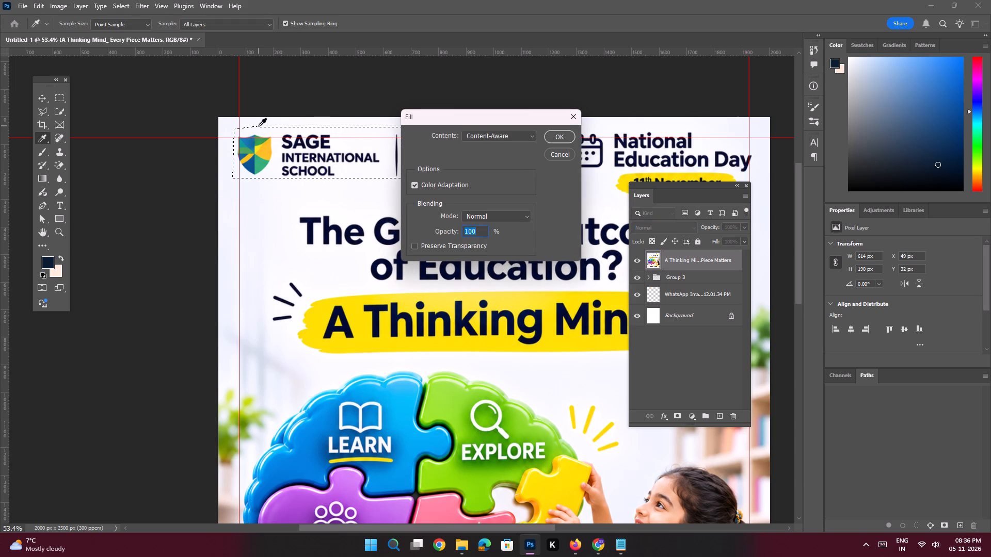
pyautogui.press('Return')
pyautogui.press('Return')
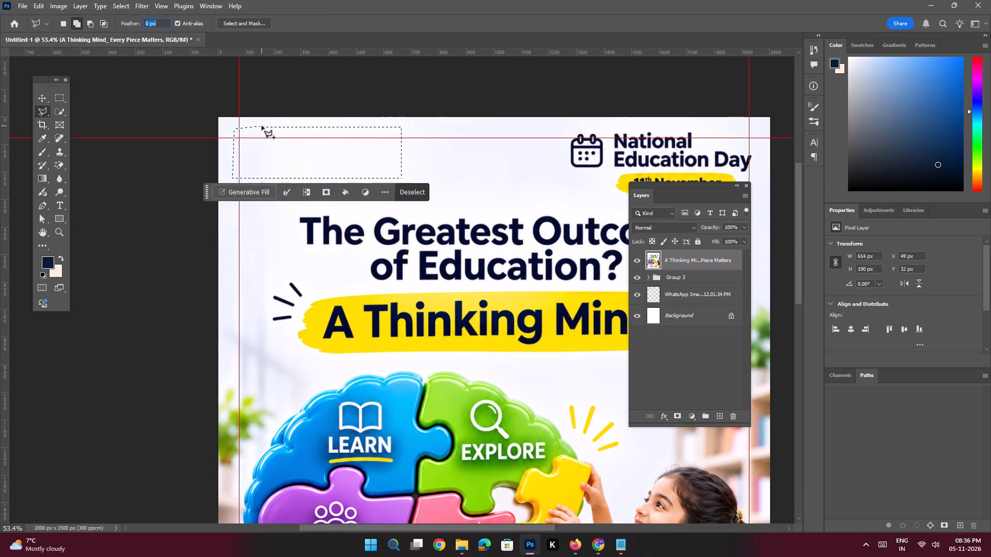
pyautogui.hotkey('ctrl', 'd')
# Lasso the calendar icon, National Education Day text and 11th November label, remove them with Content-Aware Fill, and deselect.
pyautogui.press('space')
pyautogui.press('space')
pyautogui.press('space')
pyautogui.press('space')
pyautogui.press('space')
pyautogui.press('space')
pyautogui.press('space')
pyautogui.press('space')
pyautogui.press('space')
pyautogui.press('space')
pyautogui.press('space')
pyautogui.press('space')
pyautogui.press('space')
pyautogui.press('space')
pyautogui.press('space')
pyautogui.press('space')
pyautogui.moveTo(435, 161); pyautogui.dragTo(353, 160)
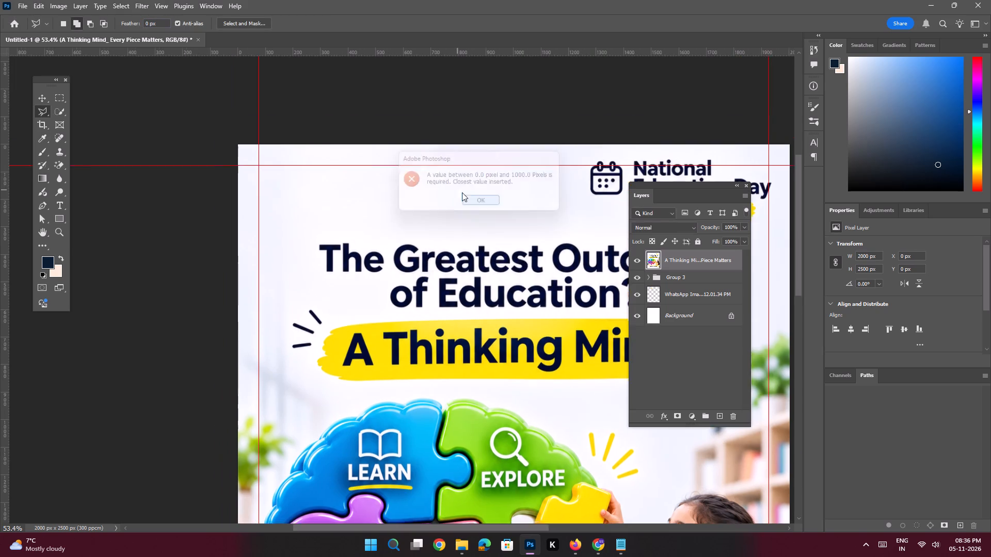
pyautogui.click(471, 196)
pyautogui.press('space')
pyautogui.press('space')
pyautogui.press('space')
pyautogui.press('space')
pyautogui.press('space')
pyautogui.press('space')
pyautogui.press('space')
pyautogui.press('space')
pyautogui.press('space')
pyautogui.press('space')
pyautogui.press('space')
pyautogui.press('space')
pyautogui.press('space')
pyautogui.press('space')
pyautogui.press('space')
pyautogui.press('space')
pyautogui.press('space')
pyautogui.press('space')
pyautogui.press('space')
pyautogui.press('space')
pyautogui.moveTo(473, 196); pyautogui.dragTo(207, 179)
pyautogui.moveTo(214, 178); pyautogui.dragTo(355, 205)
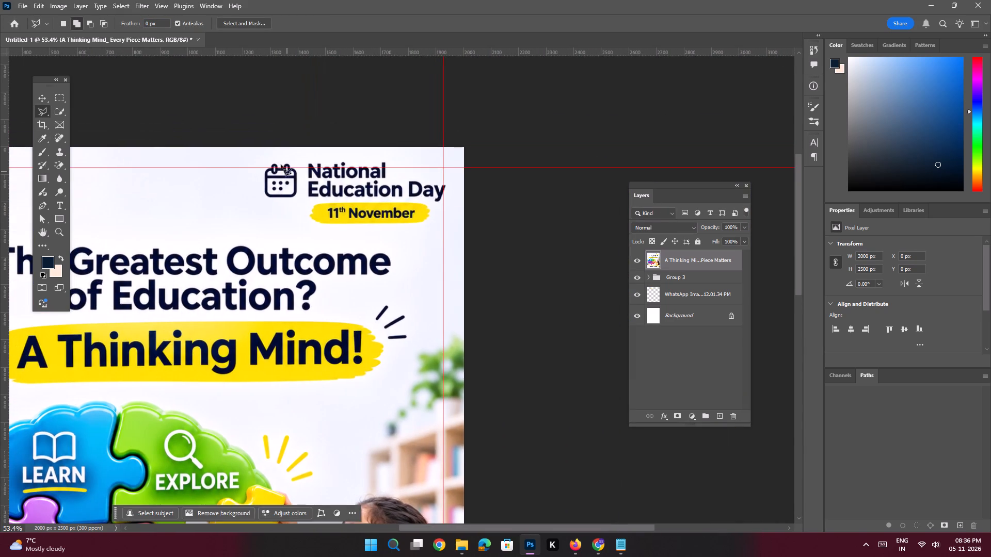
pyautogui.click(270, 157)
pyautogui.keyDown('shift'); pyautogui.click(394, 163); pyautogui.keyUp('shift')
pyautogui.click(397, 174)
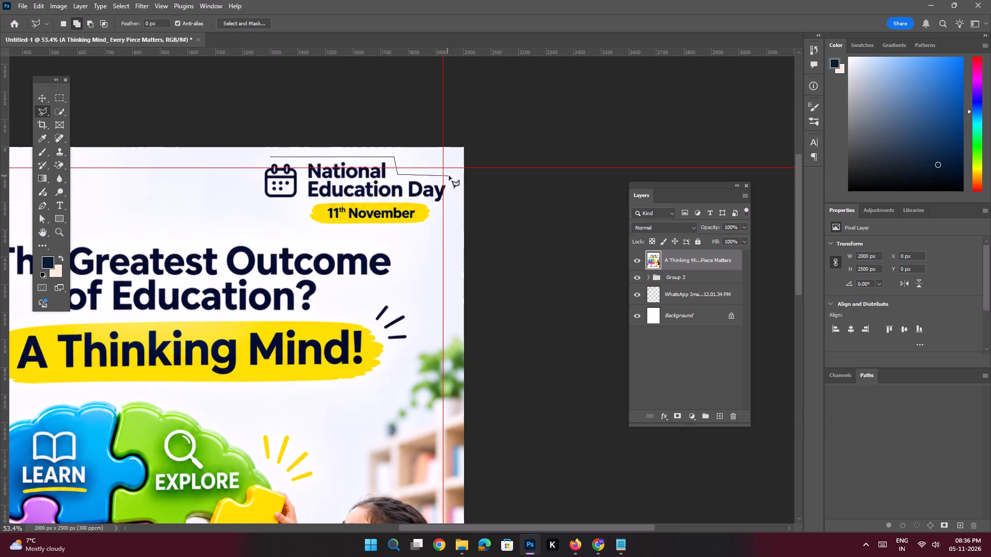
pyautogui.click(451, 176)
pyautogui.moveTo(457, 205); pyautogui.dragTo(457, 210)
pyautogui.moveTo(455, 226); pyautogui.dragTo(450, 227)
pyautogui.click(415, 237)
pyautogui.keyDown('shift'); pyautogui.click(276, 227); pyautogui.keyUp('shift')
pyautogui.moveTo(249, 194); pyautogui.dragTo(249, 189)
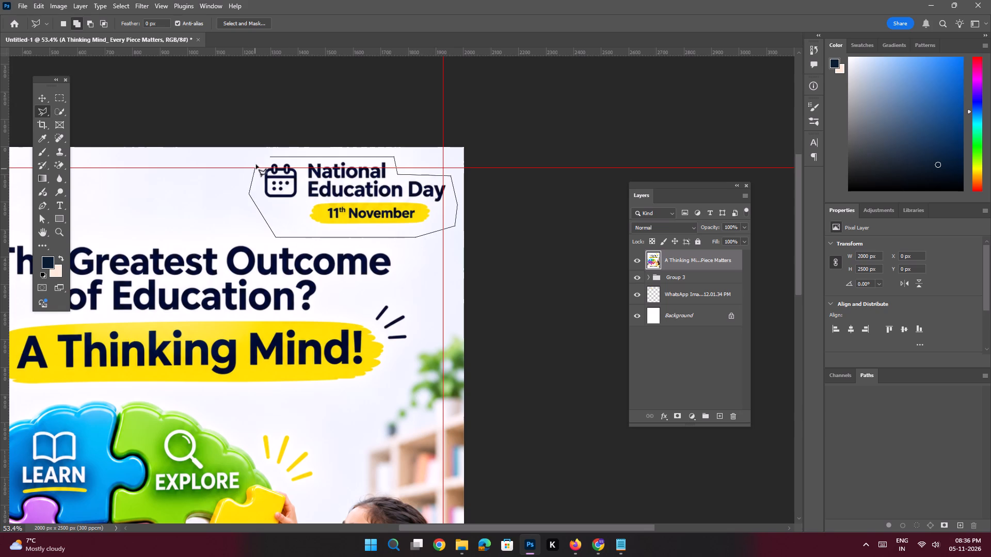
pyautogui.click(256, 165)
pyautogui.doubleClick(272, 156)
pyautogui.hotkey('shift', 'BackSpace')
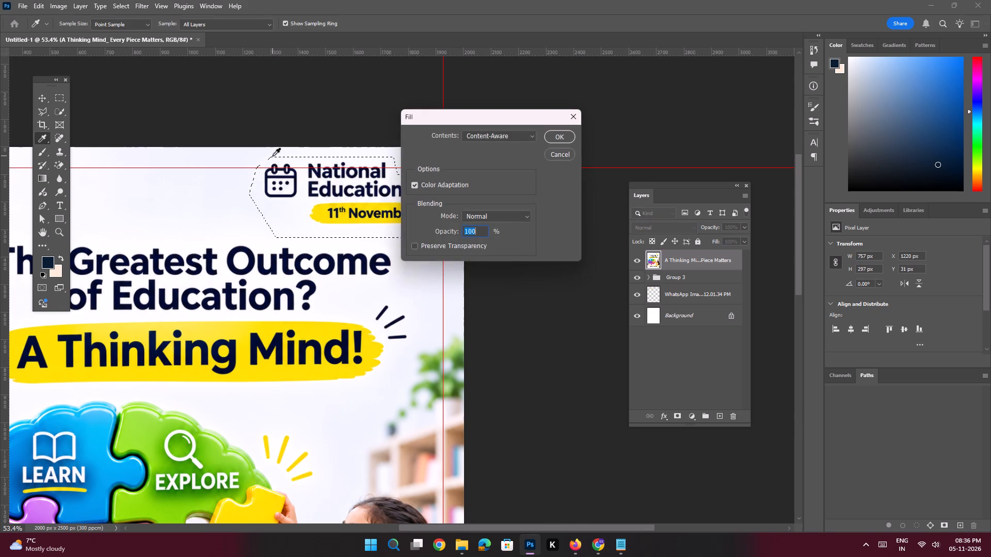
pyautogui.press('Return')
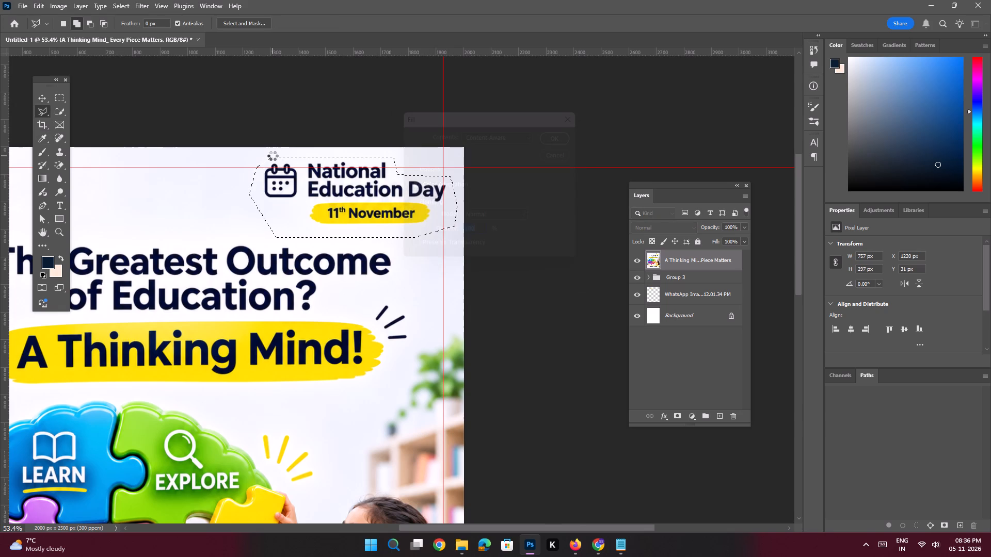
pyautogui.hotkey('ctrl', 'd')
# Lasso the Every Piece Matters! banner with its yellow accent strokes, remove it with Content-Aware Fill, and deselect.
pyautogui.hotkey('ctrl', '0')
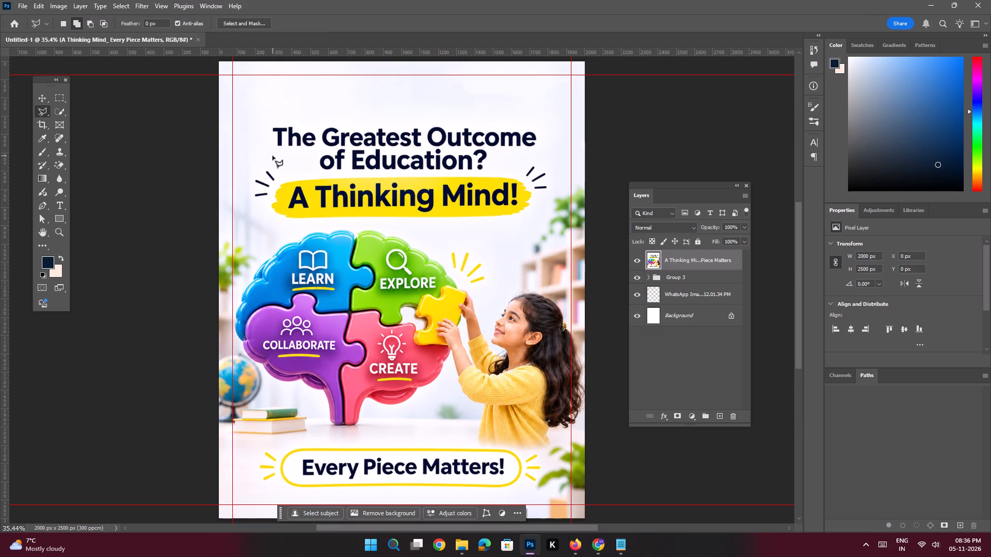
pyautogui.press('space')
pyautogui.press('space')
pyautogui.press('space')
pyautogui.press('space')
pyautogui.press('space')
pyautogui.press('space')
pyautogui.press('space')
pyautogui.press('space')
pyautogui.press('space')
pyautogui.press('space')
pyautogui.press('space')
pyautogui.press('space')
pyautogui.press('space')
pyautogui.press('space')
pyautogui.press('space')
pyautogui.moveTo(362, 387); pyautogui.dragTo(346, 329)
pyautogui.click(346, 327)
pyautogui.keyDown('ctrl'); pyautogui.moveTo(371, 337); pyautogui.dragTo(388, 356); pyautogui.keyUp('ctrl')
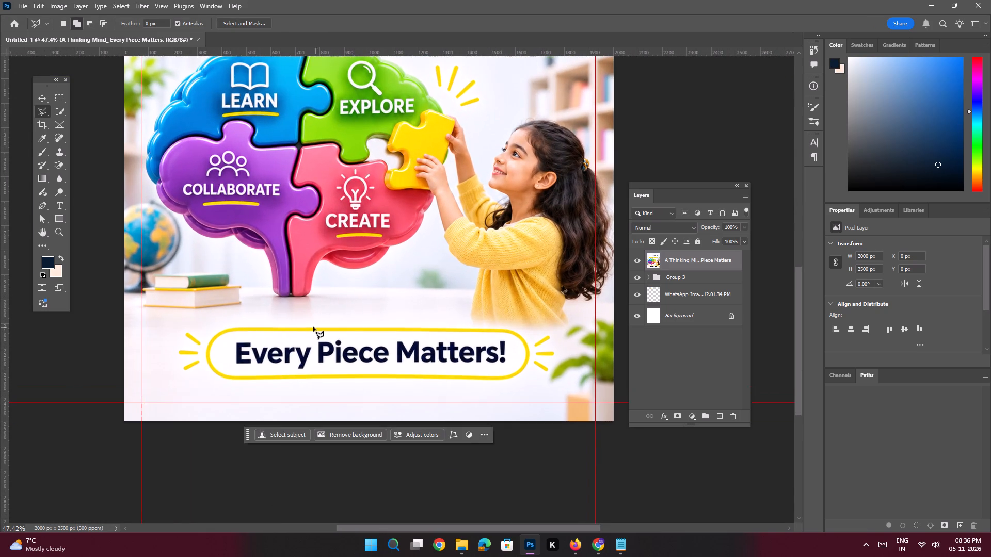
pyautogui.click(306, 326)
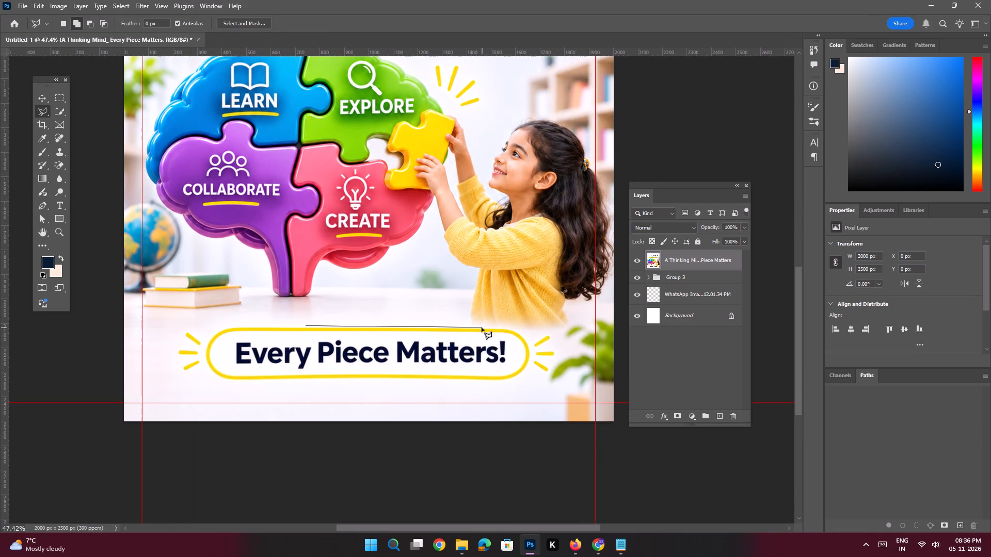
pyautogui.click(482, 327)
pyautogui.keyDown('shift'); pyautogui.click(515, 327); pyautogui.keyUp('shift')
pyautogui.click(525, 336)
pyautogui.click(542, 333)
pyautogui.moveTo(554, 334); pyautogui.dragTo(556, 338)
pyautogui.click(560, 348)
pyautogui.click(557, 359)
pyautogui.click(555, 365)
pyautogui.click(548, 378)
pyautogui.click(536, 382)
pyautogui.click(490, 383)
pyautogui.keyDown('shift'); pyautogui.click(258, 384); pyautogui.keyUp('shift')
pyautogui.click(206, 382)
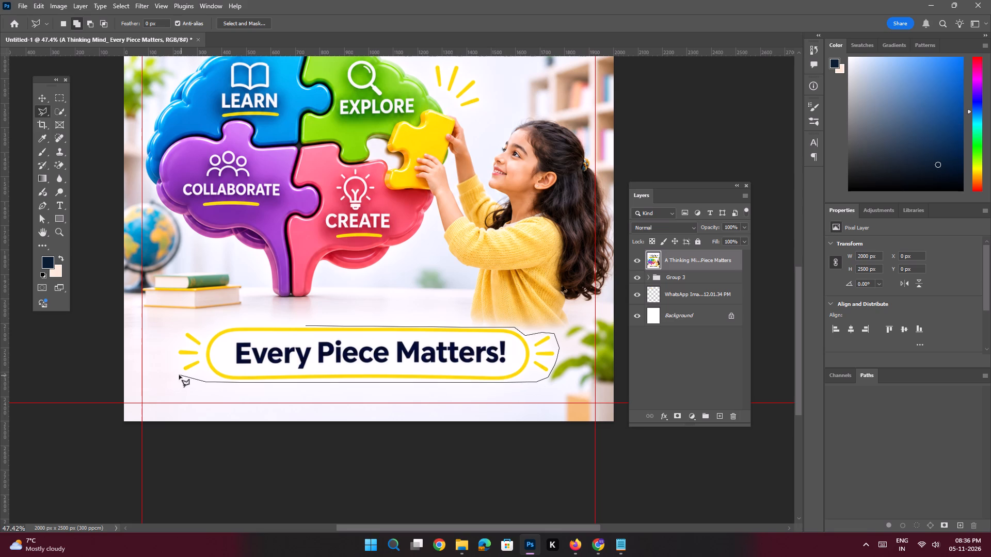
pyautogui.click(178, 375)
pyautogui.click(167, 347)
pyautogui.click(183, 330)
pyautogui.click(206, 328)
pyautogui.click(244, 326)
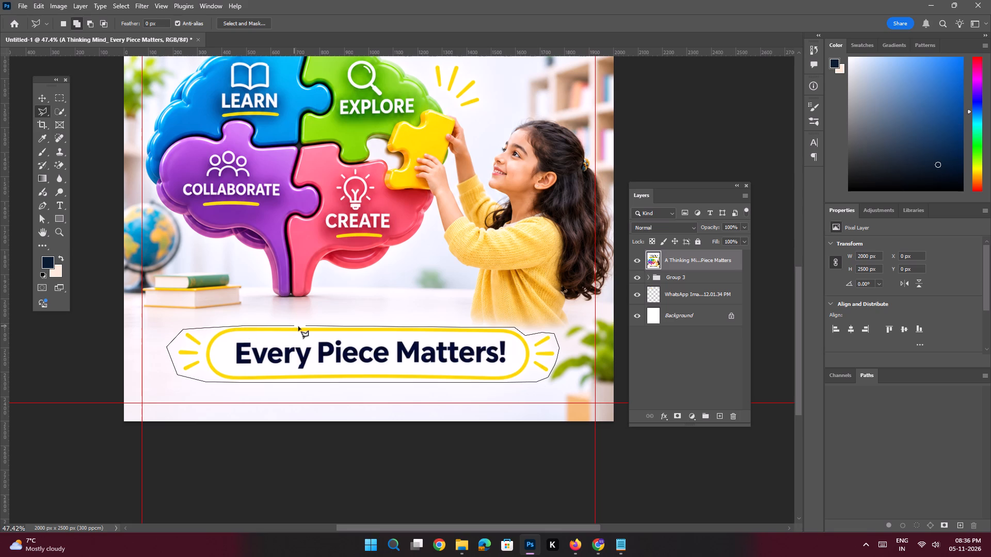
pyautogui.click(307, 325)
pyautogui.hotkey('shift', 'BackSpace')
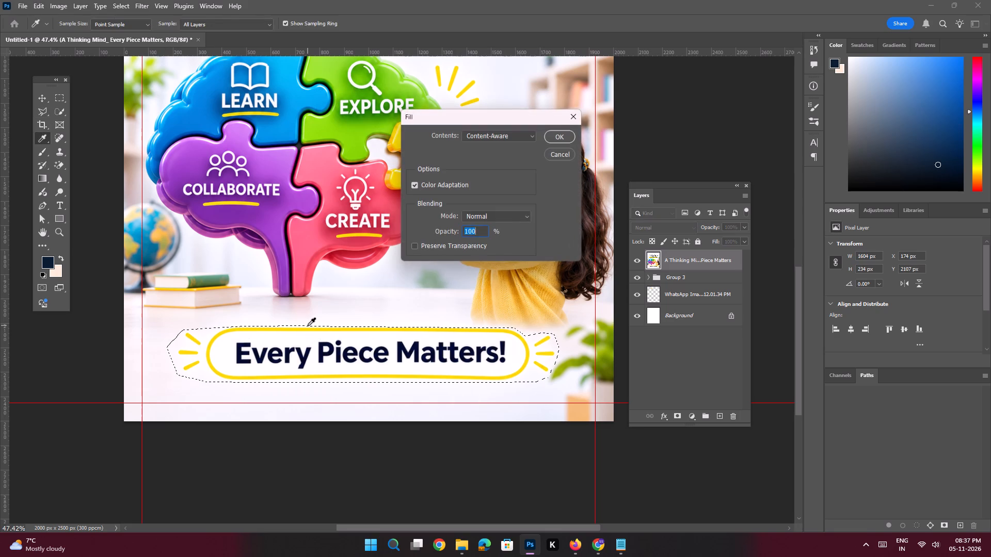
pyautogui.press('Return')
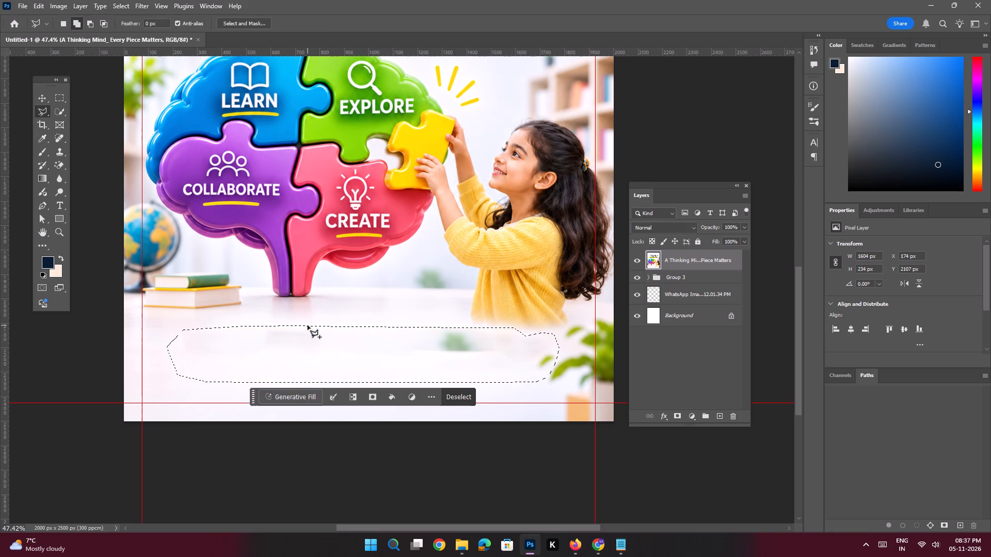
pyautogui.hotkey('ctrl', 'd')
# Lasso the blurry green patch on the table below the girl, remove it with Content-Aware Fill, and deselect.
pyautogui.hotkey('ctrl', 'space')
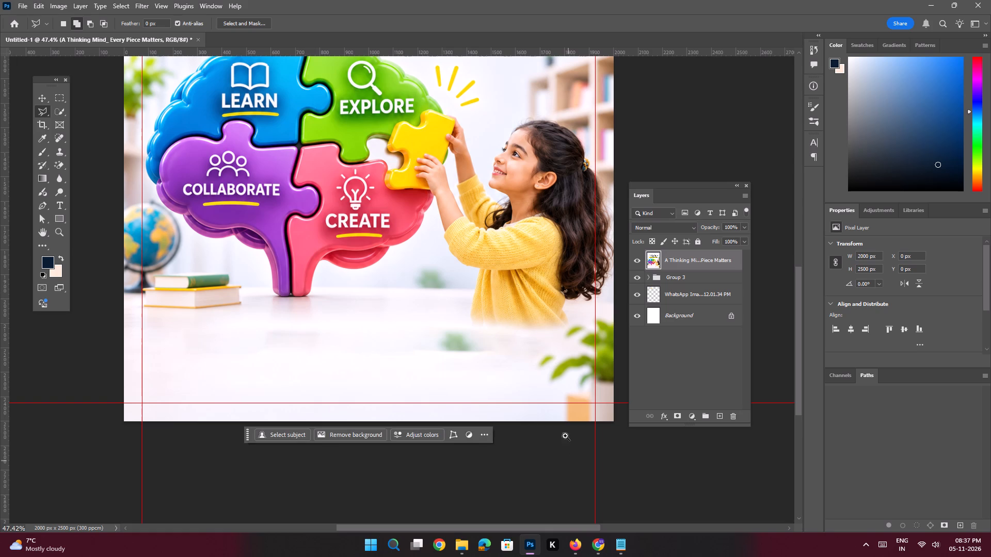
pyautogui.click(482, 357)
pyautogui.click(417, 357)
pyautogui.click(406, 352)
pyautogui.click(406, 334)
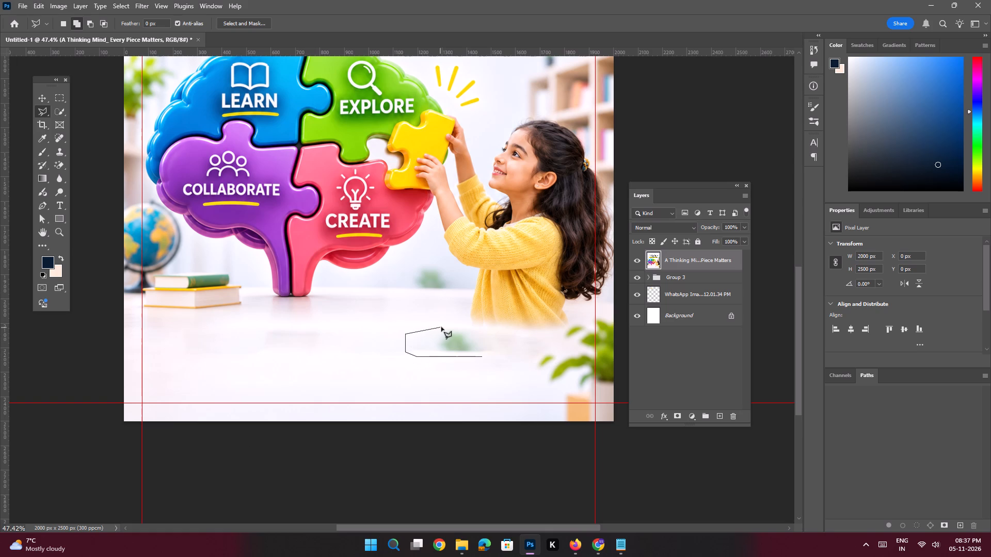
pyautogui.click(443, 327)
pyautogui.click(457, 326)
pyautogui.click(491, 348)
pyautogui.click(483, 357)
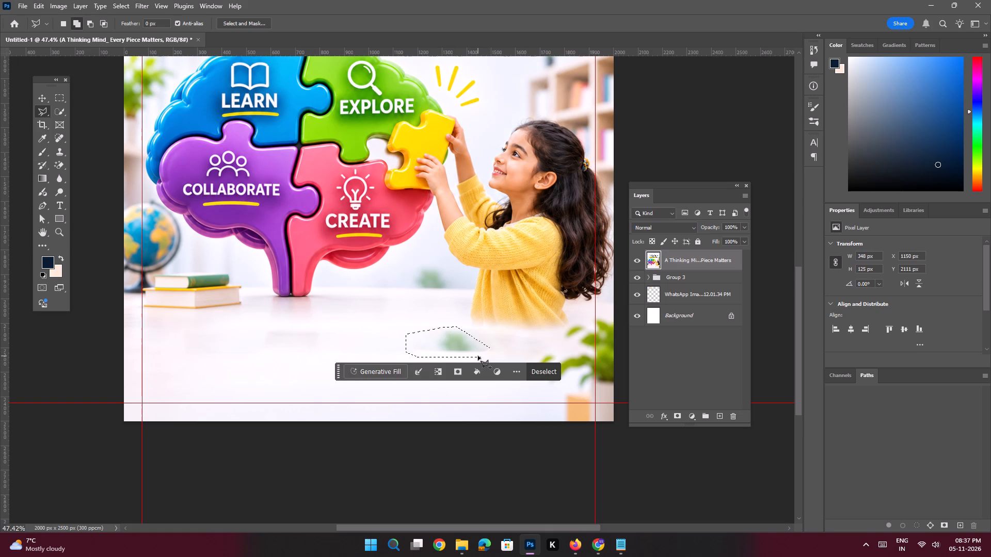
pyautogui.hotkey('shift', 'BackSpace')
pyautogui.press('Return')
pyautogui.hotkey('ctrl', 'd')
pyautogui.hotkey('ctrl', '0')
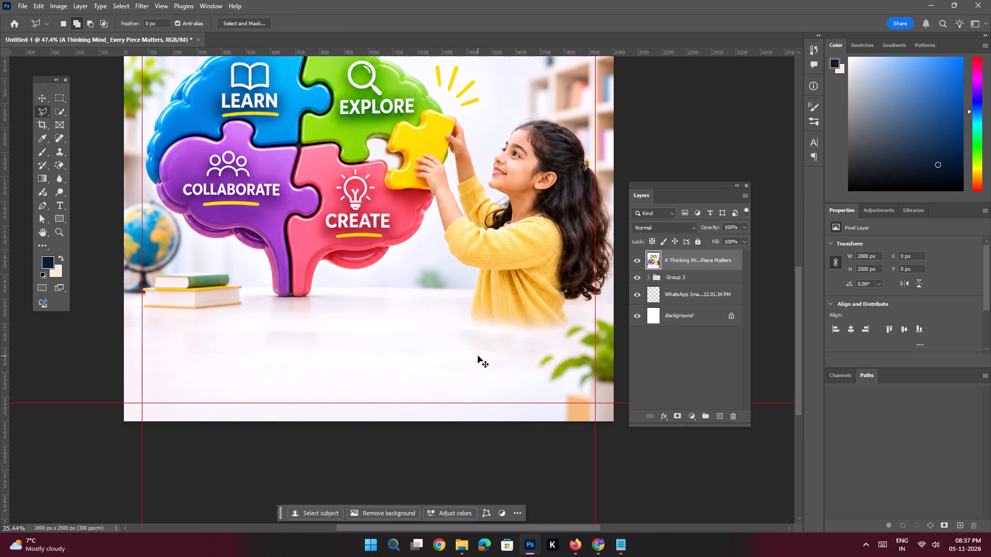
pyautogui.press('space')
pyautogui.press('space')
pyautogui.press('space')
pyautogui.moveTo(406, 130); pyautogui.dragTo(406, 139)
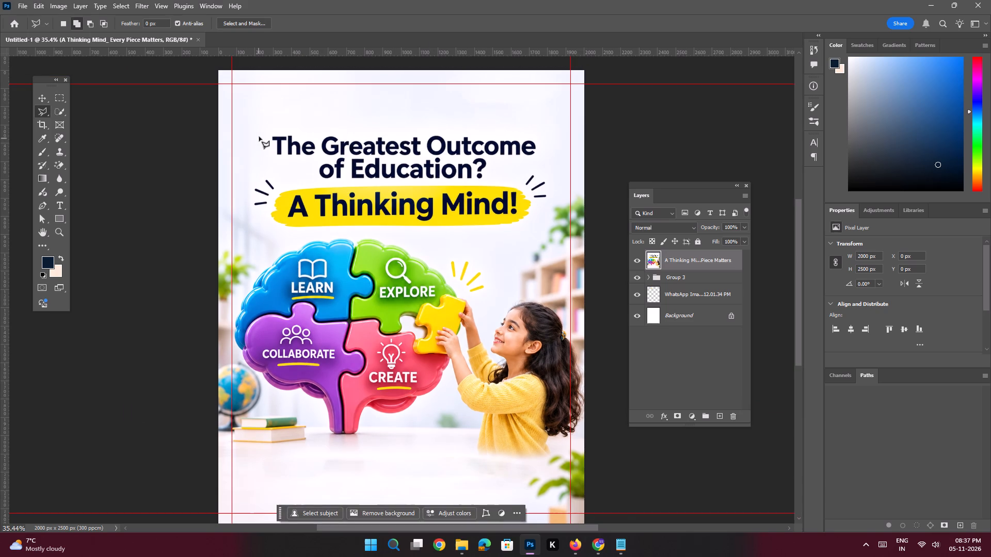
# Outline the two-line headline and the yellow A Thinking Mind! banner, including its accent strokes, with the Polygonal Lasso.
pyautogui.click(267, 127)
pyautogui.keyDown('shift'); pyautogui.click(548, 133); pyautogui.keyUp('shift')
pyautogui.click(554, 180)
pyautogui.click(554, 202)
pyautogui.moveTo(542, 220); pyautogui.dragTo(537, 220)
pyautogui.click(509, 228)
pyautogui.click(329, 228)
pyautogui.click(291, 228)
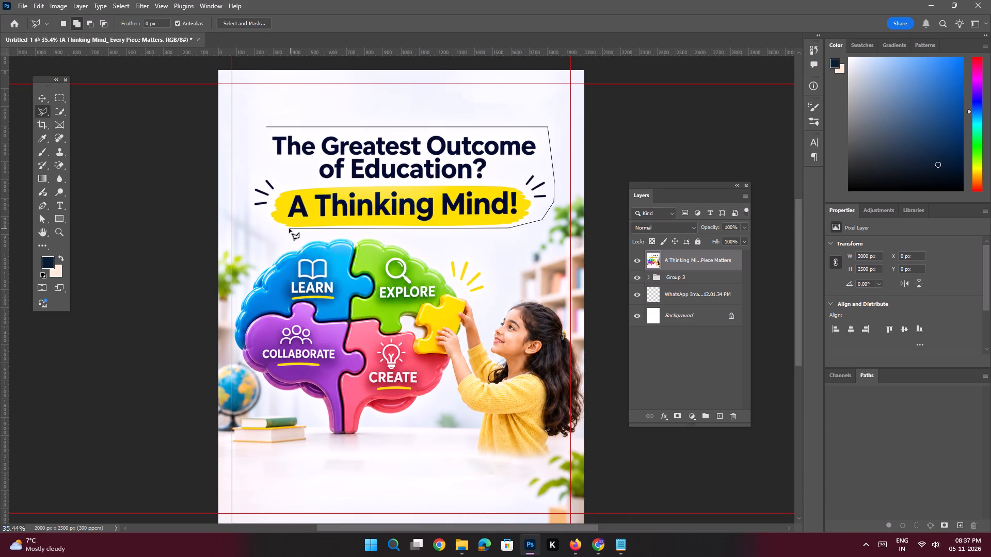
pyautogui.click(263, 224)
pyautogui.click(249, 202)
pyautogui.moveTo(259, 167); pyautogui.dragTo(260, 161)
pyautogui.doubleClick(265, 127)
# Remove the outlined headline and A Thinking Mind! banner with Content-Aware Fill, and deselect.
pyautogui.hotkey('shift', 'BackSpace')
pyautogui.press('Return')
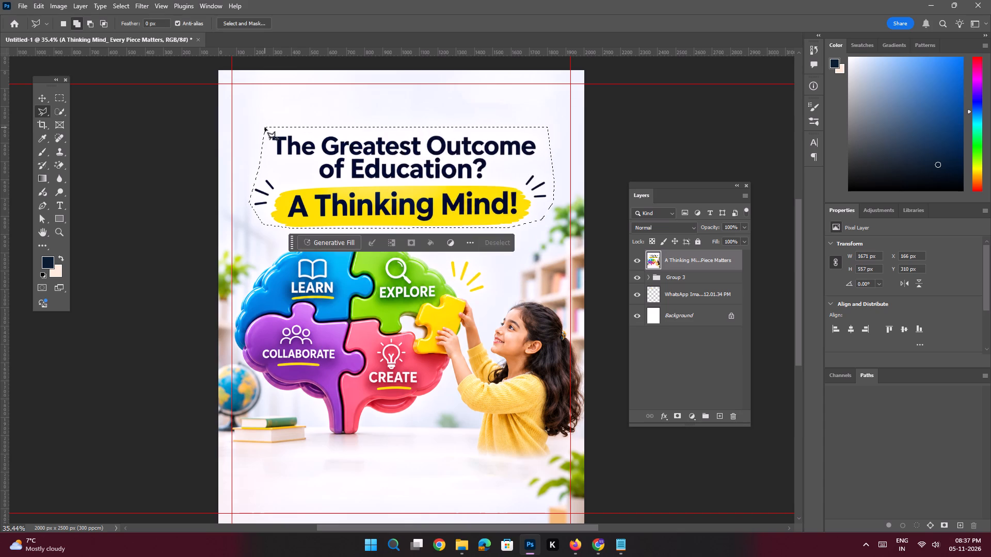
pyautogui.hotkey('ctrl', 'd')
# Open the recent poster file Can Robots Think.psd.
pyautogui.hotkey('ctrl', 'space')
pyautogui.hotkey('ctrl', 'space')
pyautogui.hotkey('ctrl', 'space')
pyautogui.hotkey('ctrl', 'space')
pyautogui.hotkey('ctrl', 'space')
pyautogui.hotkey('ctrl', 'space')
pyautogui.hotkey('ctrl', 'space')
pyautogui.hotkey('ctrl', 'space')
pyautogui.hotkey('ctrl', 'space')
pyautogui.hotkey('ctrl', 'space')
pyautogui.hotkey('ctrl', 'space')
pyautogui.hotkey('ctrl', 'space')
pyautogui.keyDown('ctrl'); pyautogui.moveTo(370, 220); pyautogui.dragTo(362, 220); pyautogui.keyUp('ctrl')
pyautogui.click(45, 96)
pyautogui.click(113, 142)
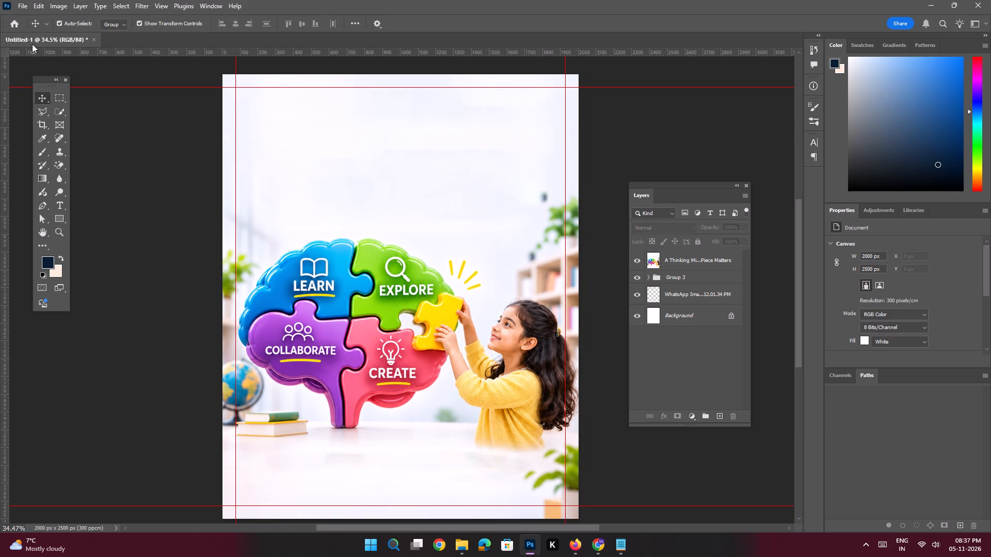
pyautogui.click(17, 25)
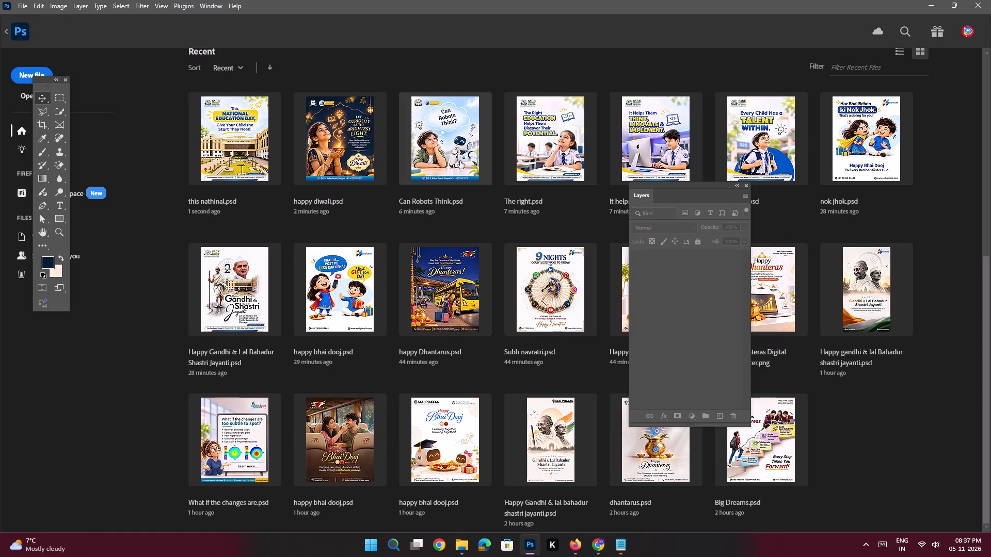
pyautogui.click(460, 161)
# Copy the SIS-IB and Primary Years Programme logo layer into Untitled-1, placing it at the top-left corner of the margin guides.
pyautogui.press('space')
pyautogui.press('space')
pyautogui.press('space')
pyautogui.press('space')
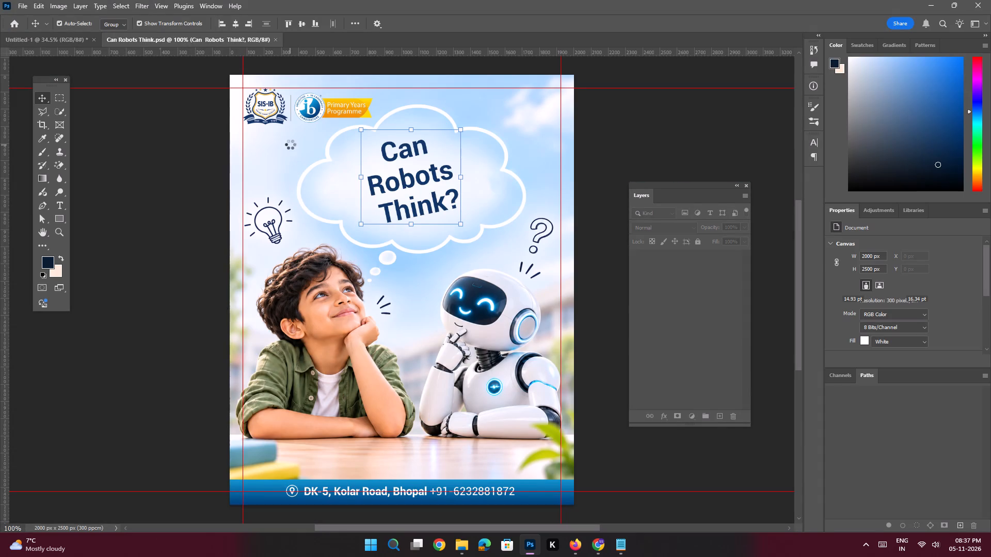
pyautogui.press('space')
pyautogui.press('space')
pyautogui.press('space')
pyautogui.moveTo(290, 139); pyautogui.dragTo(298, 155)
pyautogui.click(230, 158)
pyautogui.click(326, 128)
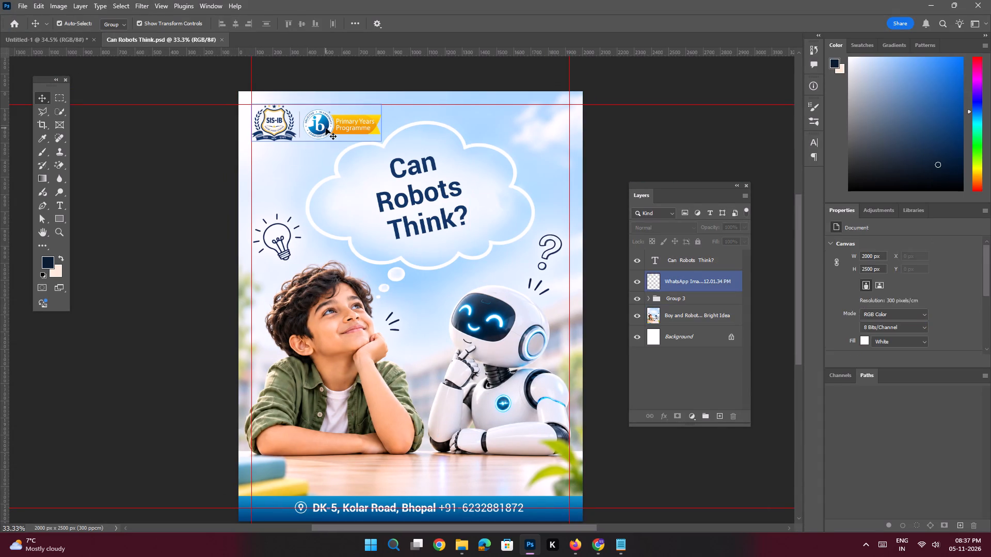
pyautogui.moveTo(673, 278); pyautogui.dragTo(32, 39)
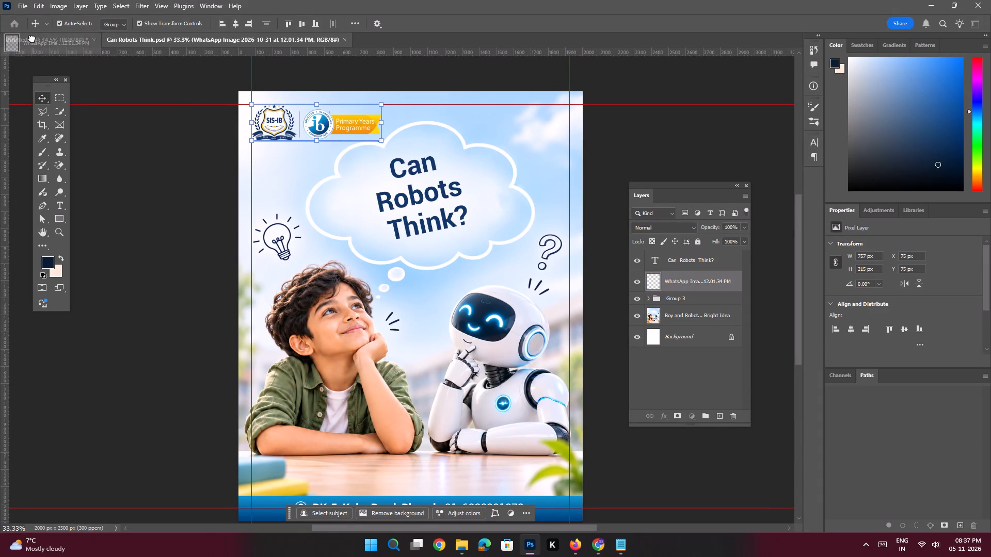
pyautogui.moveTo(32, 39); pyautogui.dragTo(293, 113)
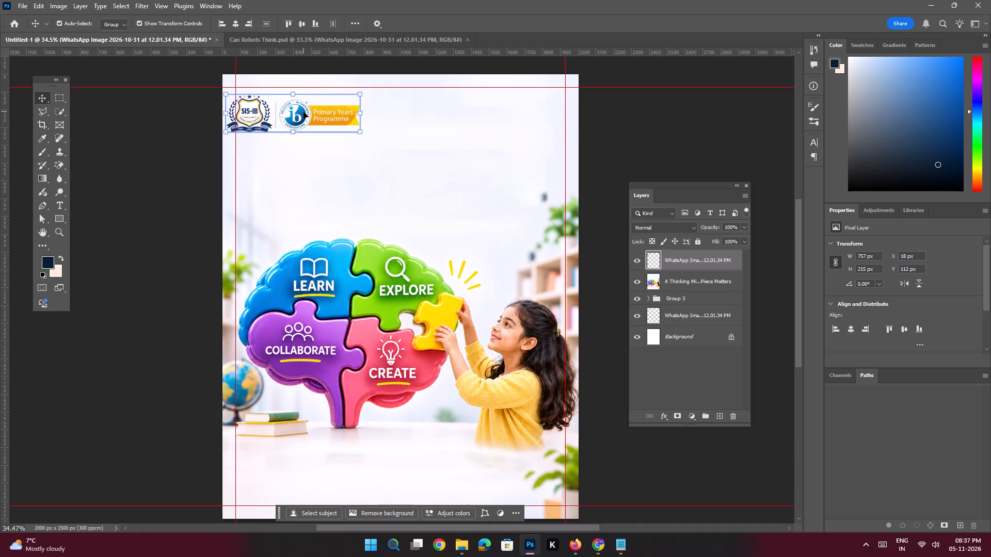
pyautogui.moveTo(303, 112); pyautogui.dragTo(314, 105)
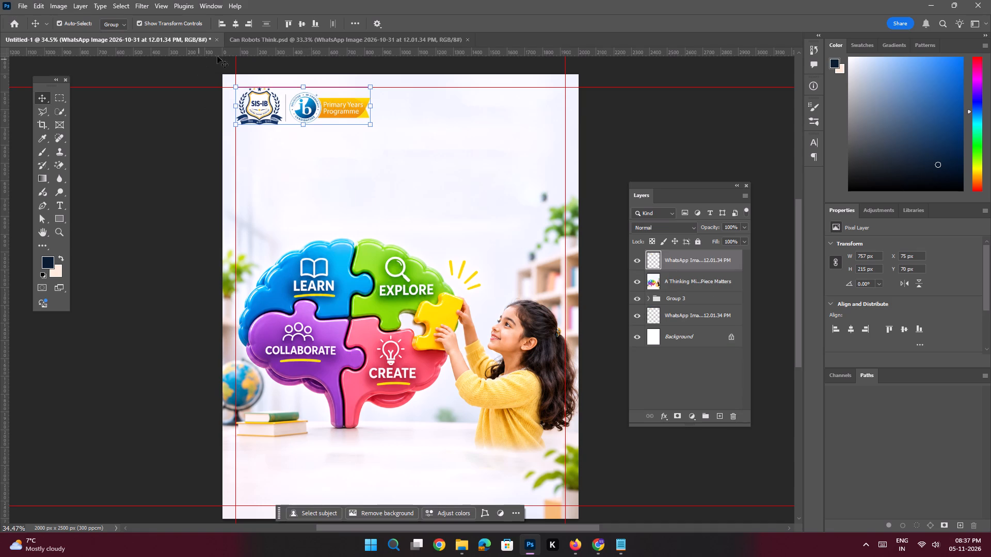
# Copy the blue address and phone footer group from Can Robots Think.psd into Untitled-1, centred horizontally on the poster's bottom edge.
pyautogui.click(264, 45)
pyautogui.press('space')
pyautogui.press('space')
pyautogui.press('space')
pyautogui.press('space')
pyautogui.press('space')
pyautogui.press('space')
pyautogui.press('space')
pyautogui.moveTo(358, 267); pyautogui.dragTo(351, 229)
pyautogui.click(350, 226)
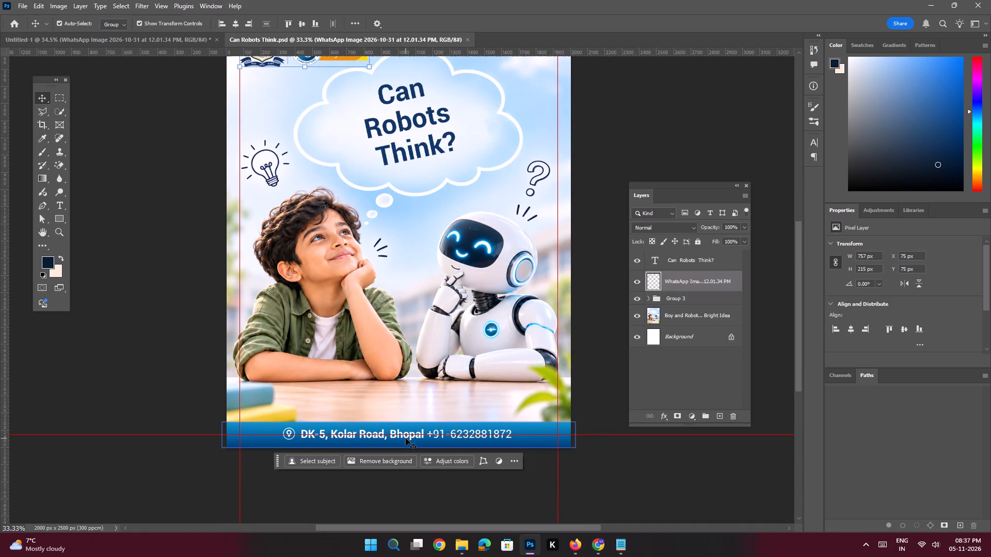
pyautogui.click(406, 438)
pyautogui.moveTo(681, 302); pyautogui.dragTo(158, 42)
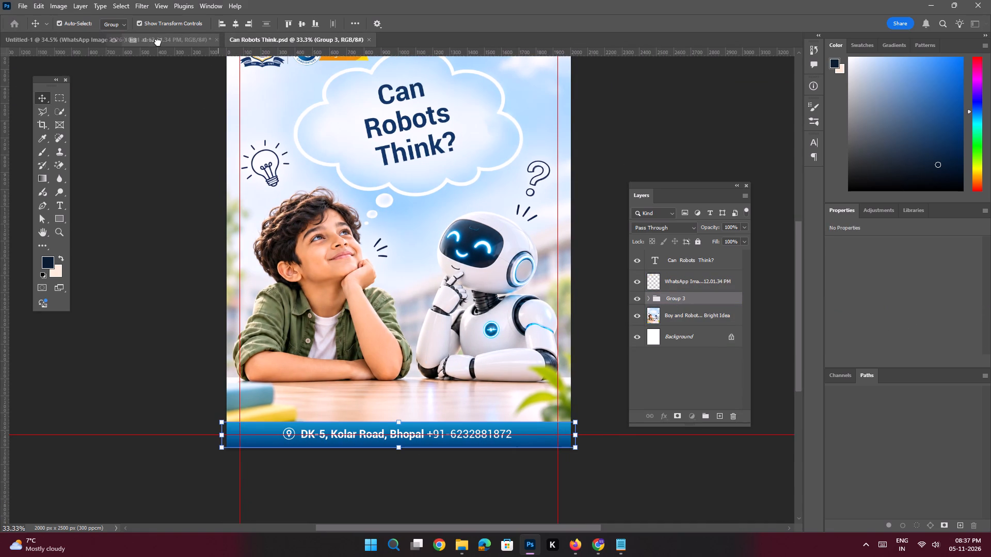
pyautogui.moveTo(158, 42); pyautogui.dragTo(375, 349)
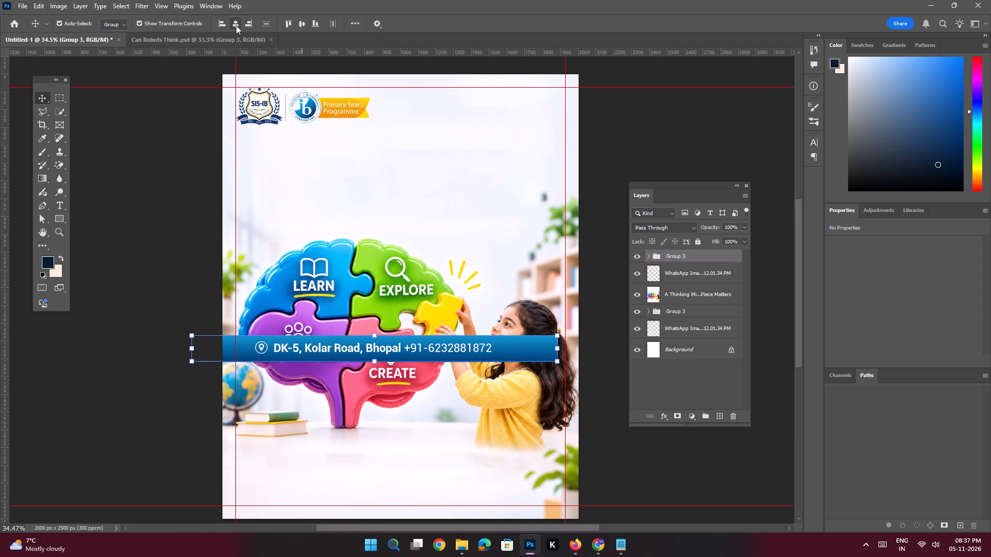
pyautogui.doubleClick(236, 25)
pyautogui.click(313, 25)
pyautogui.click(184, 329)
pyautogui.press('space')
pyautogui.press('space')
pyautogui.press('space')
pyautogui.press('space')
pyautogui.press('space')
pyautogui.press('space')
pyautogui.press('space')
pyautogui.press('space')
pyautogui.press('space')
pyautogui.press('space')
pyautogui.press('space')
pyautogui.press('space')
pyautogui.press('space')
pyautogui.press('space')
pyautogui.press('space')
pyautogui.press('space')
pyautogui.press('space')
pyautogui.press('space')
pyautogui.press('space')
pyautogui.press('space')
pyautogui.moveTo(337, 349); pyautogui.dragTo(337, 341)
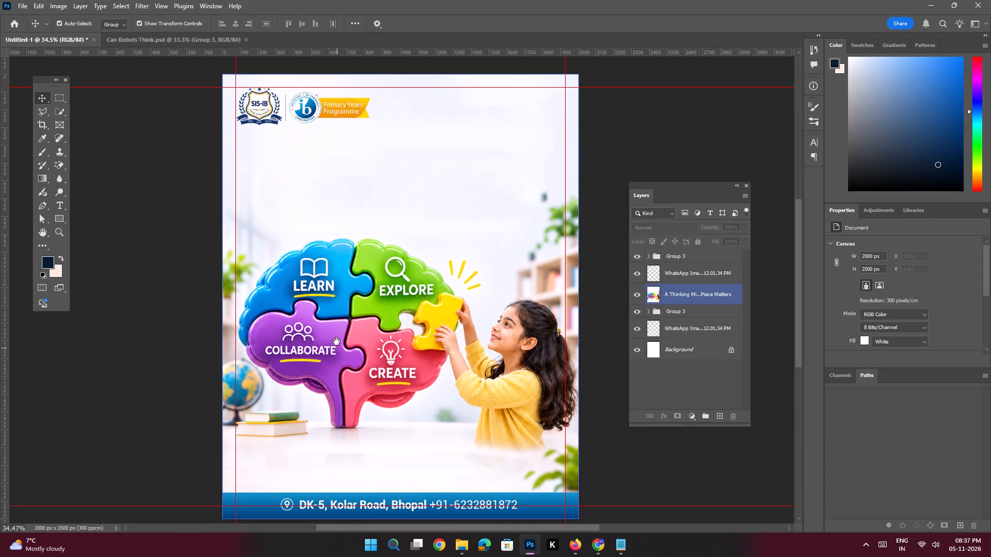
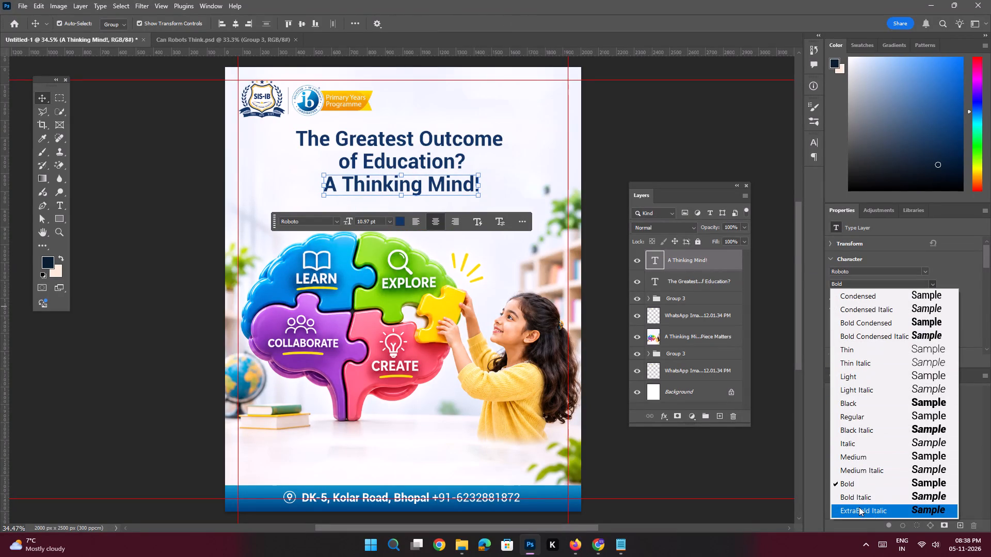
# Set the A Thinking Mind! line to Roboto Black at 15 pt and move it down about 63 px.
pyautogui.click(858, 508)
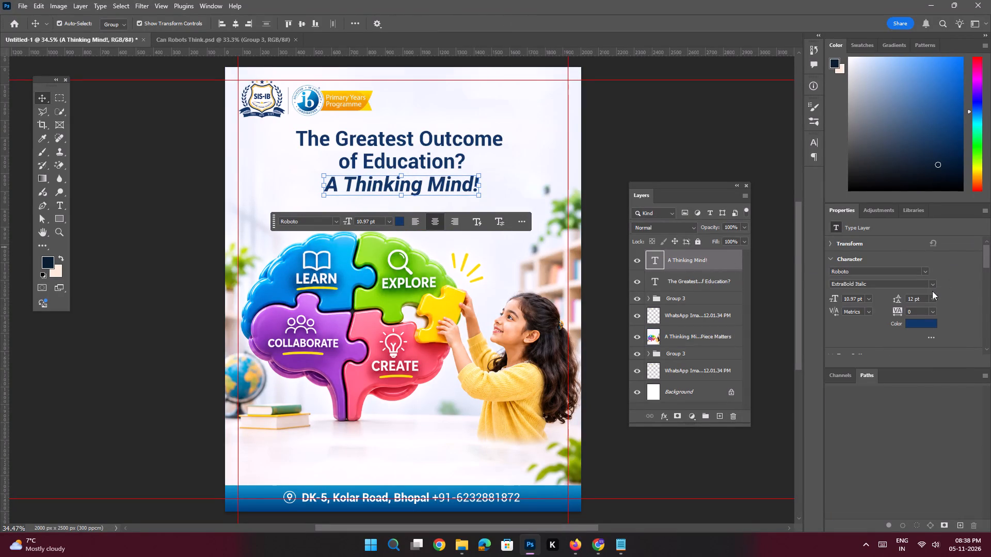
pyautogui.click(933, 284)
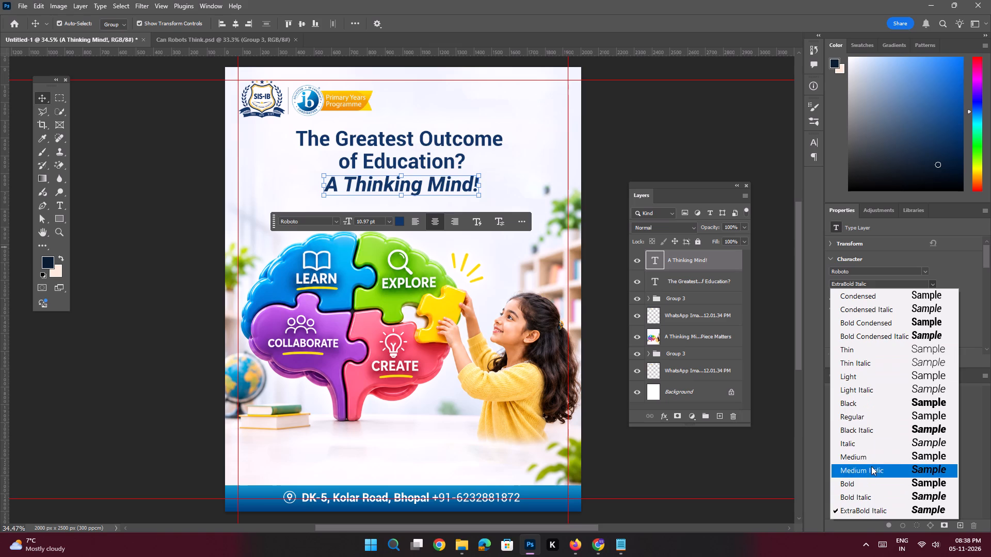
pyautogui.click(858, 404)
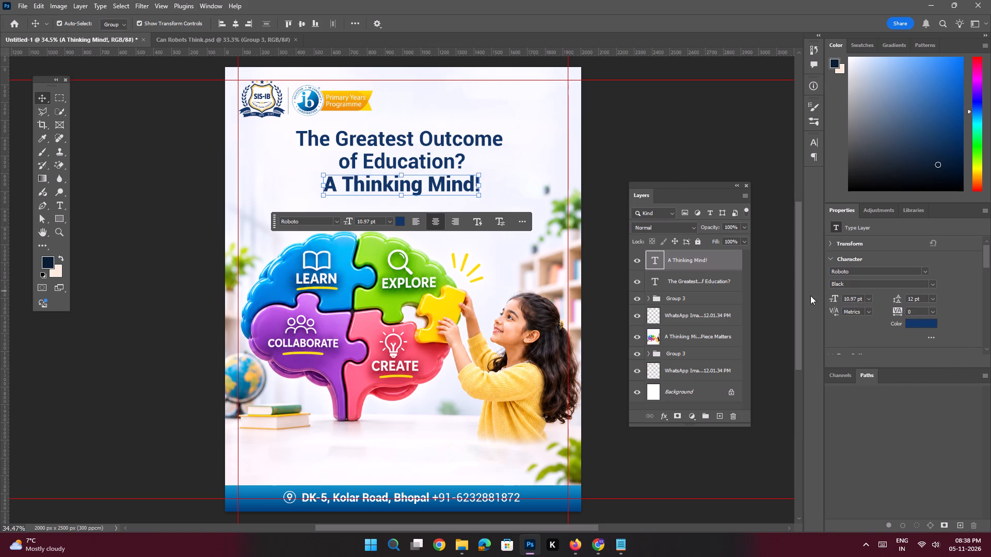
pyautogui.click(835, 296)
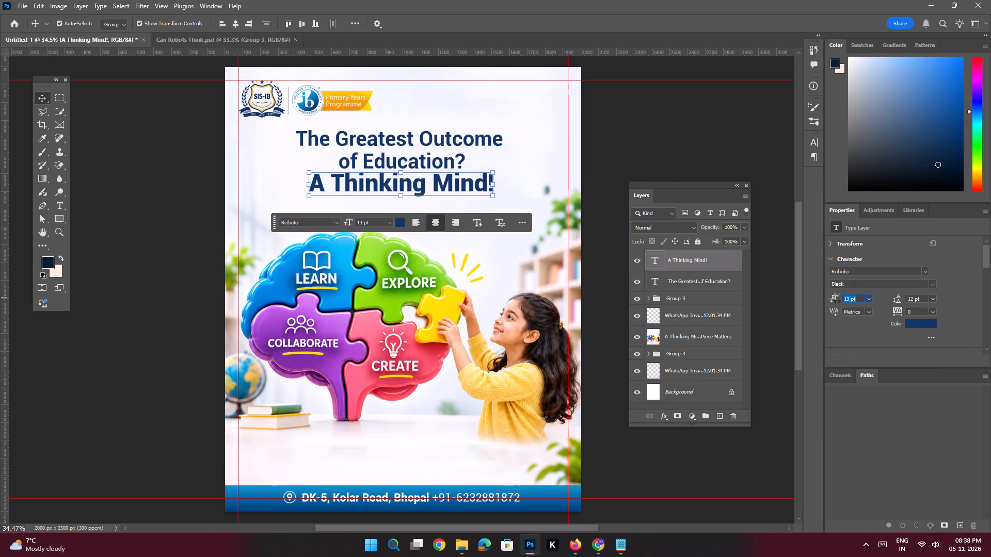
pyautogui.keyDown('shift'); pyautogui.moveTo(448, 186); pyautogui.dragTo(449, 200); pyautogui.keyUp('shift')
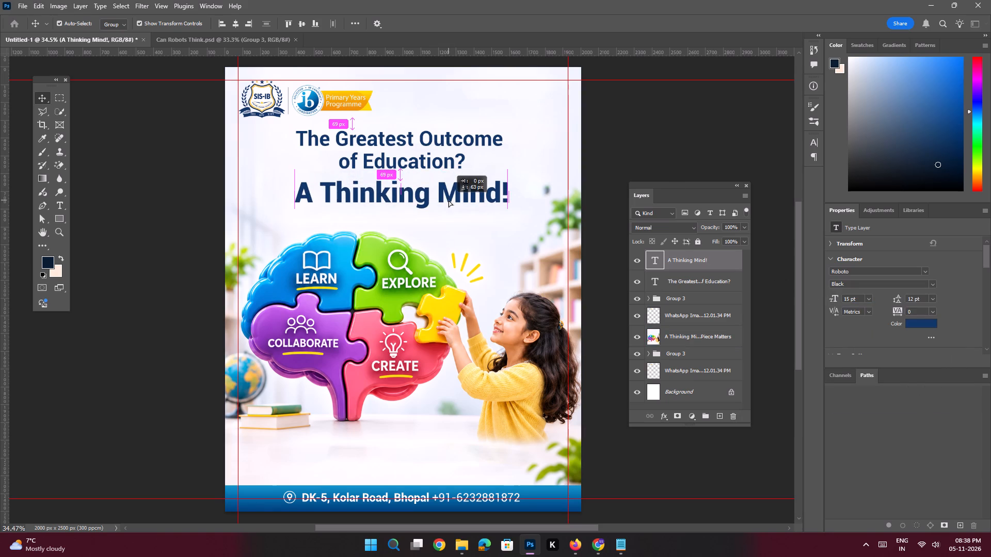
pyautogui.keyDown('shift'); pyautogui.moveTo(449, 200); pyautogui.dragTo(449, 200); pyautogui.keyUp('shift')
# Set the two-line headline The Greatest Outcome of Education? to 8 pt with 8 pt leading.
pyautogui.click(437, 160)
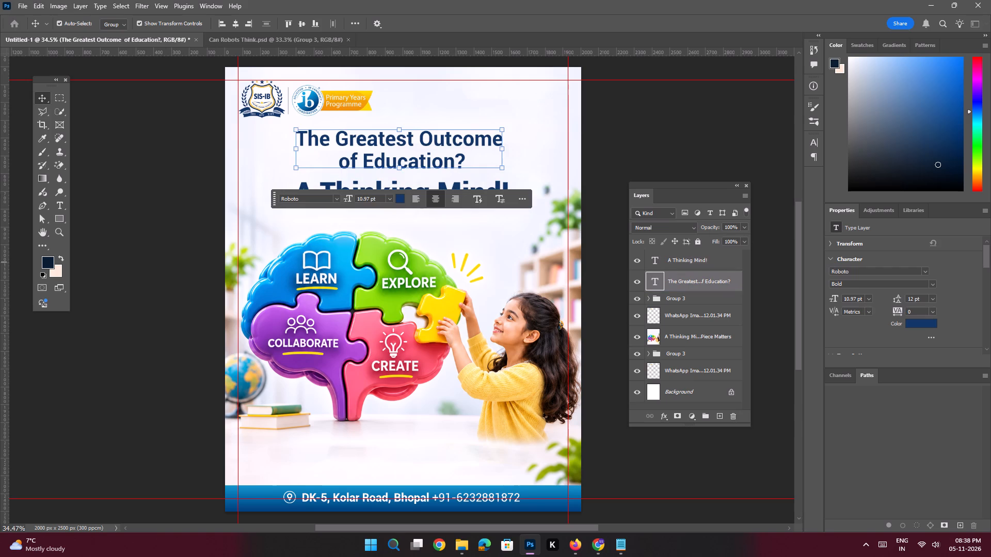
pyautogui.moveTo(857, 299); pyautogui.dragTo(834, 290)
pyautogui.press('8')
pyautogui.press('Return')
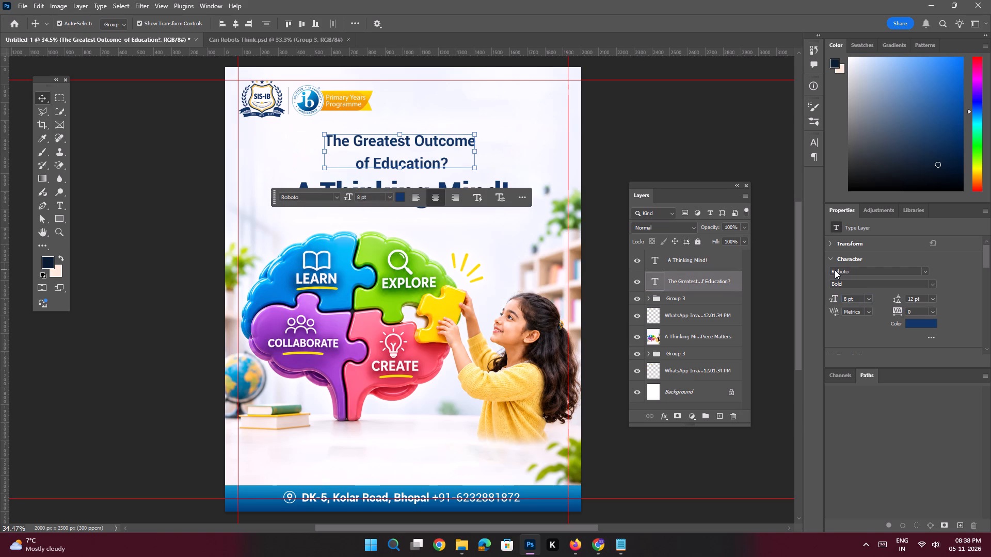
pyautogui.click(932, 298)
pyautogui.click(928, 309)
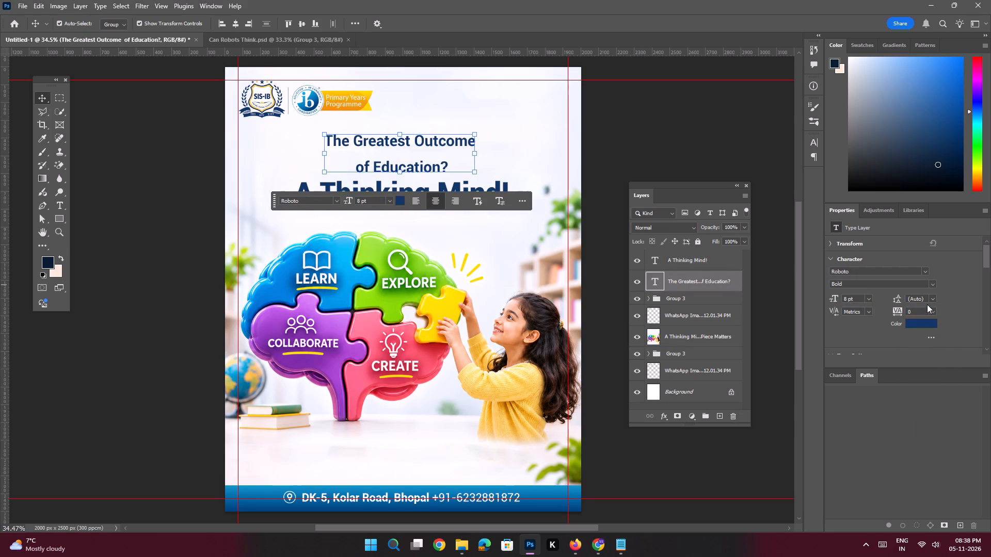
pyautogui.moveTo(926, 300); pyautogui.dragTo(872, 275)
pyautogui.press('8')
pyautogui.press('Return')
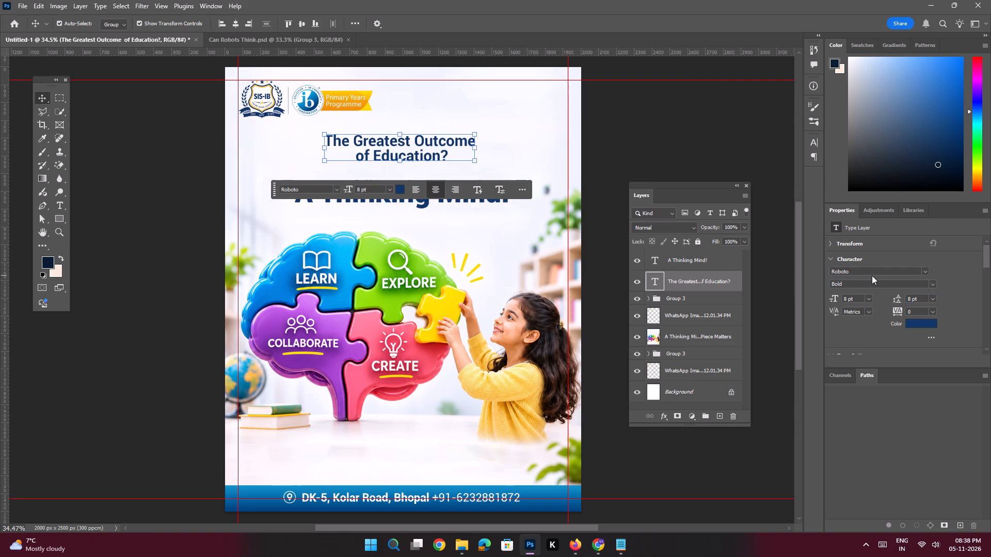
# Move the two-line headline slightly down, set its font size and leading to 10 pt, and deselect it.
pyautogui.keyDown('shift'); pyautogui.moveTo(398, 147); pyautogui.dragTo(398, 155); pyautogui.keyUp('shift')
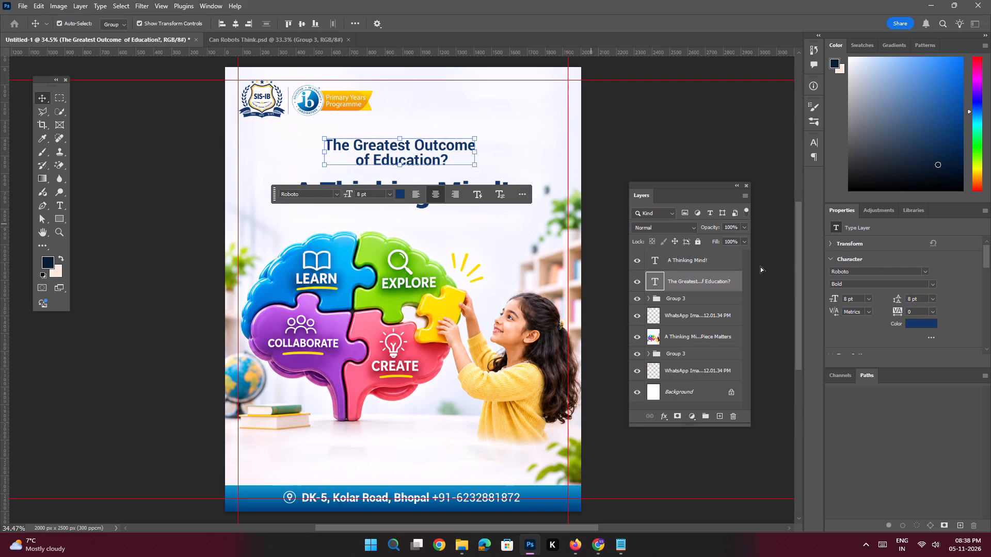
pyautogui.moveTo(849, 298); pyautogui.dragTo(805, 280)
pyautogui.write('10')
pyautogui.press('Return')
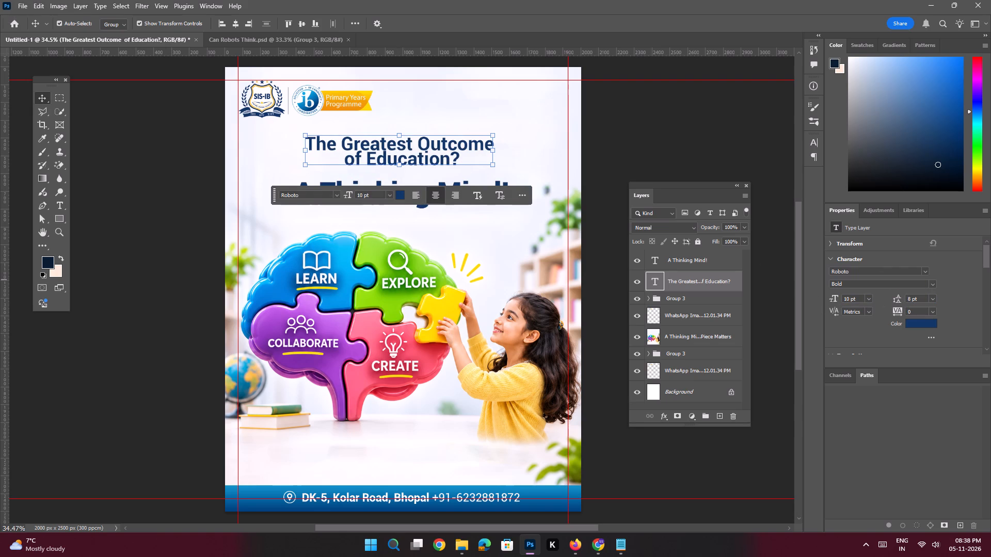
pyautogui.moveTo(912, 300); pyautogui.dragTo(878, 283)
pyautogui.write('10')
pyautogui.press('Return')
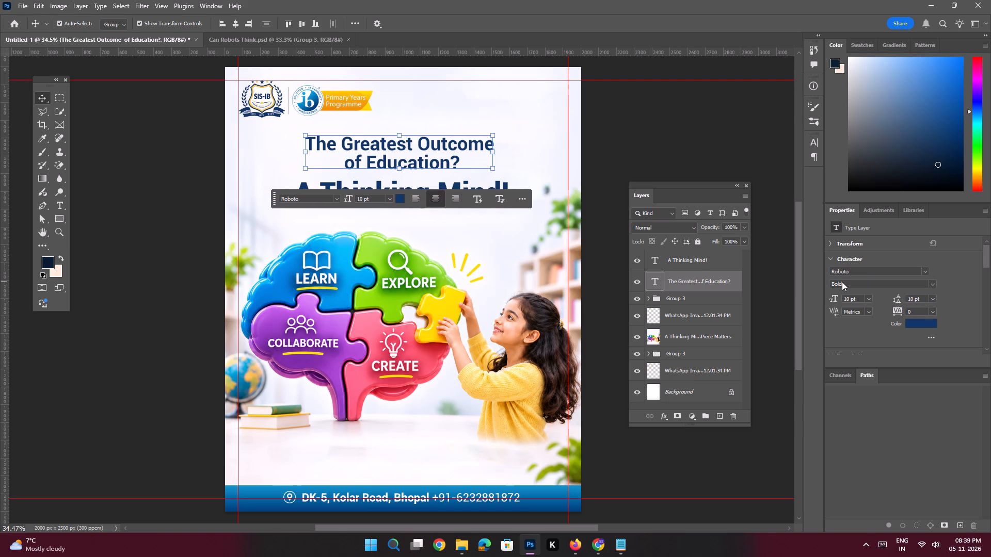
pyautogui.click(645, 132)
# Nudge the A Thinking Mind! line up about 11 px, closer to the headline.
pyautogui.click(451, 195)
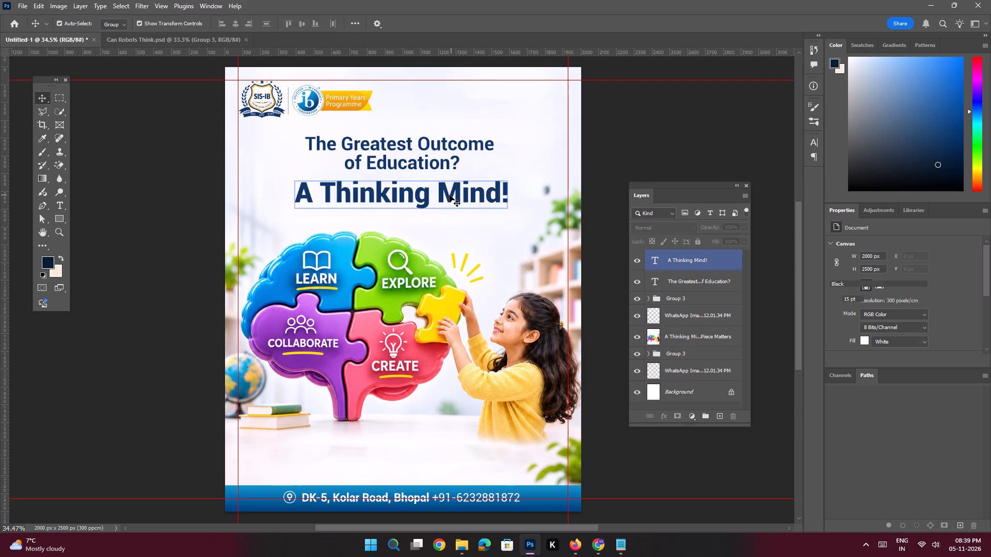
pyautogui.hotkey('shift', 'Up')
pyautogui.press('Up')
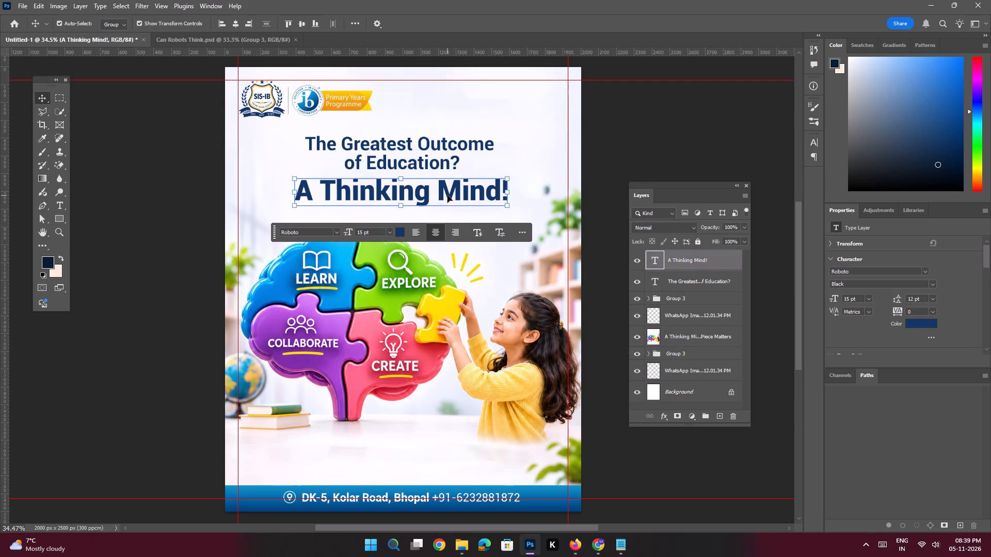
# Change the text colour of the two-line headline to dark grey #2e2e2e.
pyautogui.click(380, 161)
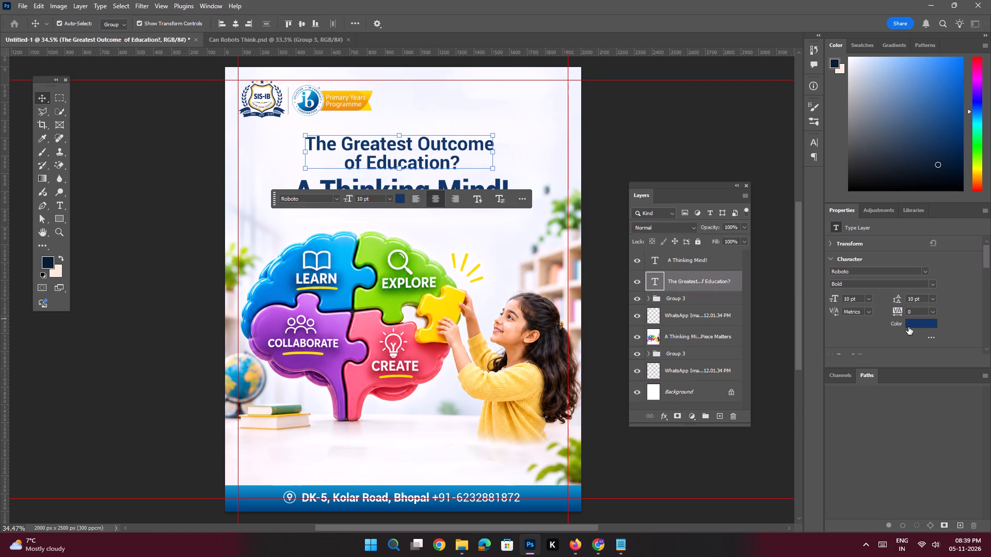
pyautogui.click(912, 325)
pyautogui.moveTo(760, 400); pyautogui.dragTo(557, 413)
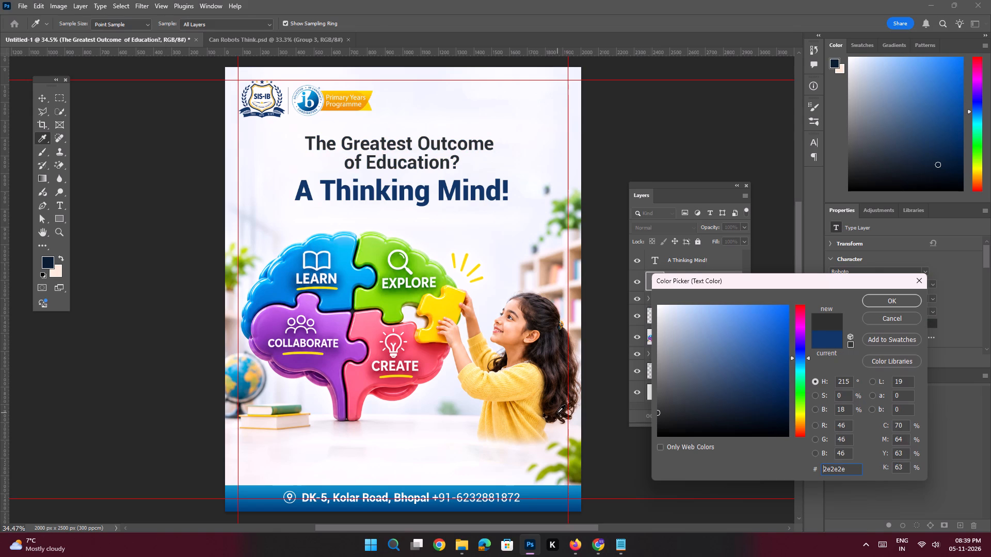
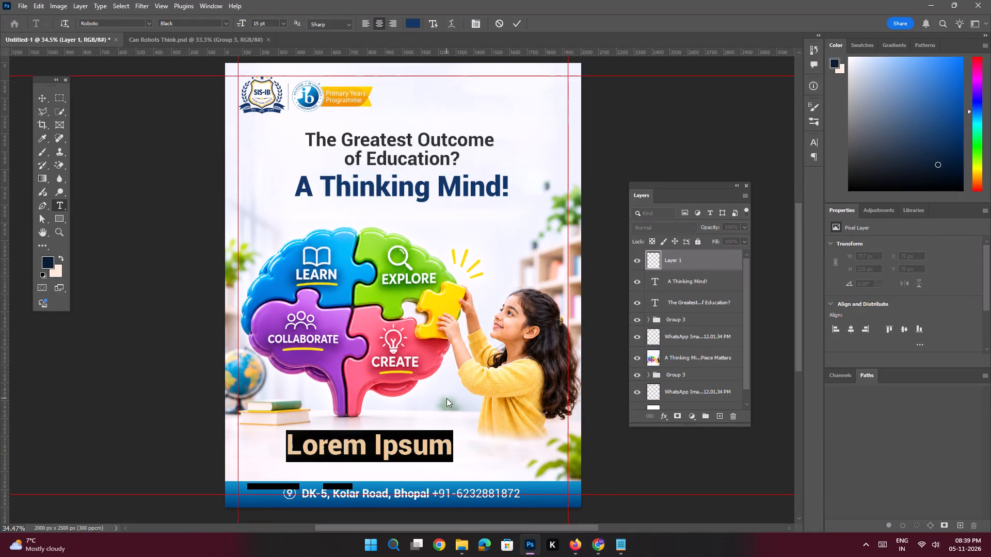
# Fill the new text line below the illustration with the copied text Every Piece Matters!
pyautogui.hotkey('ctrl', 'v')
pyautogui.click(36, 97)
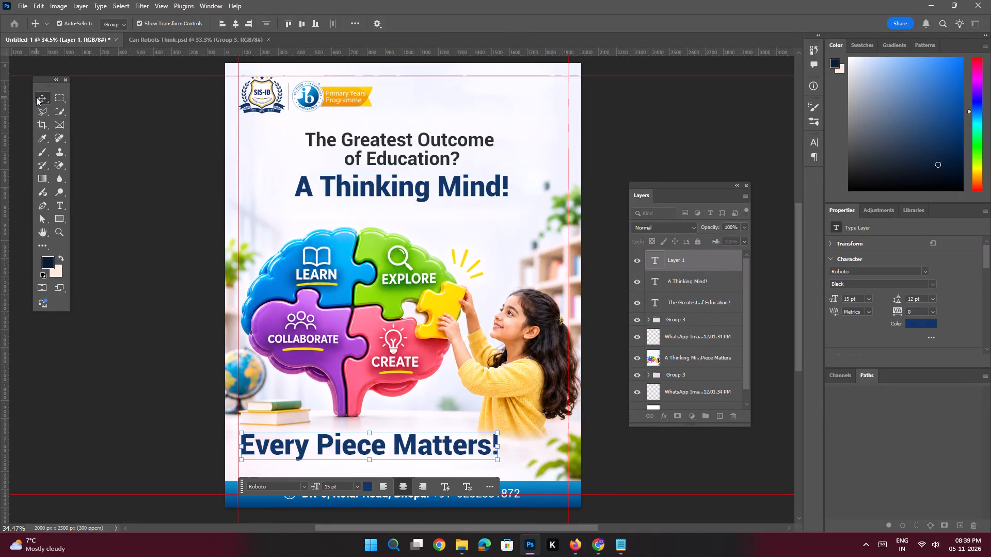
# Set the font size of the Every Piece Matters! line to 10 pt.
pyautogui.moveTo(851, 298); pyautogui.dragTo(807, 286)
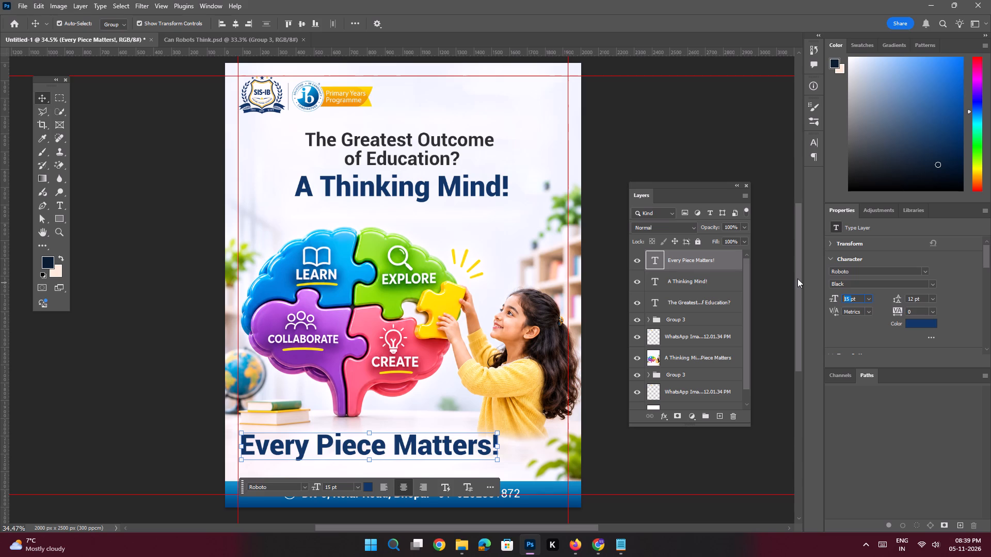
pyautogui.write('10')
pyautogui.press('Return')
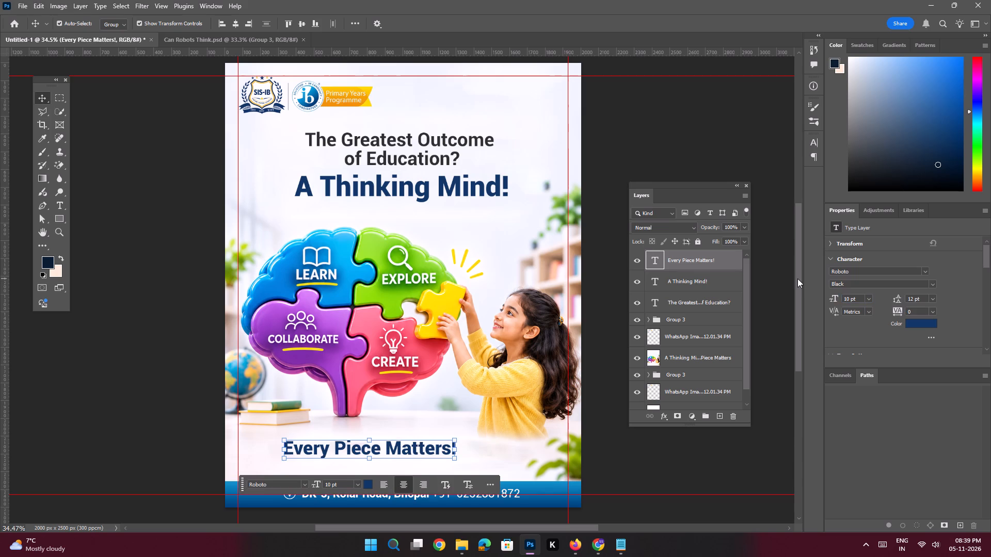
# Move the Every Piece Matters! line sideways so it is centred under the headline.
pyautogui.keyDown('shift'); pyautogui.moveTo(392, 450); pyautogui.dragTo(424, 449); pyautogui.keyUp('shift')
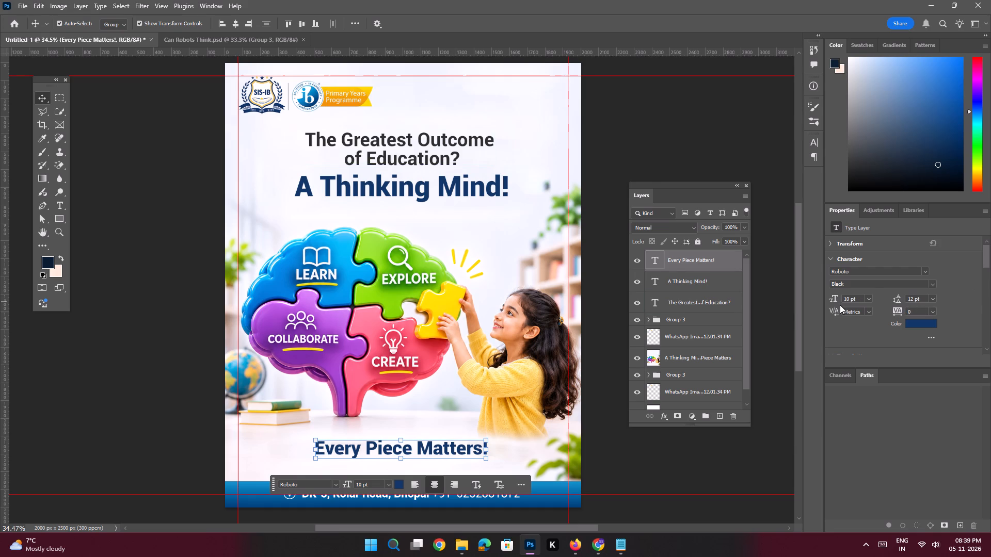
# Set the font size of the Every Piece Matters! line to 8 pt.
pyautogui.moveTo(850, 300); pyautogui.dragTo(837, 291)
pyautogui.moveTo(837, 291); pyautogui.dragTo(836, 291)
pyautogui.press('8')
pyautogui.press('Return')
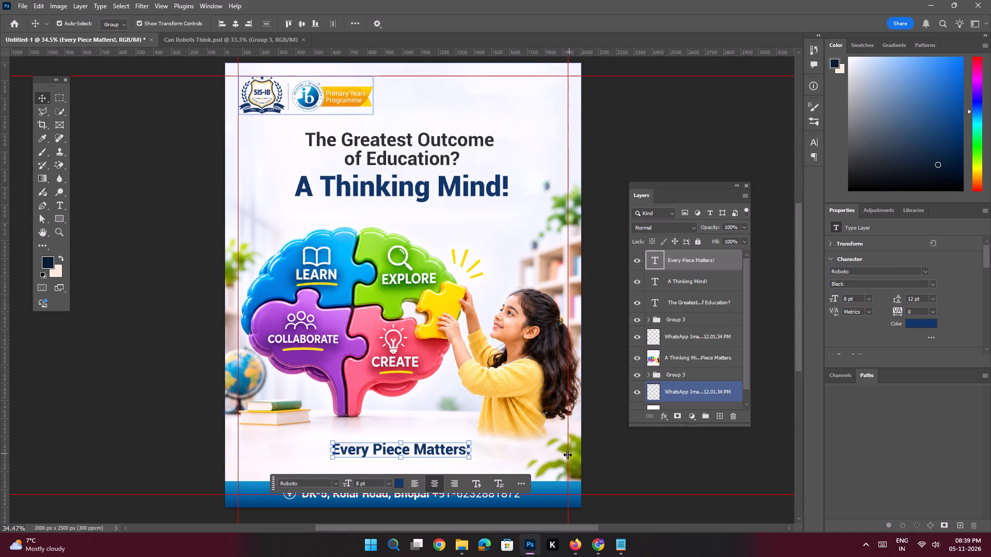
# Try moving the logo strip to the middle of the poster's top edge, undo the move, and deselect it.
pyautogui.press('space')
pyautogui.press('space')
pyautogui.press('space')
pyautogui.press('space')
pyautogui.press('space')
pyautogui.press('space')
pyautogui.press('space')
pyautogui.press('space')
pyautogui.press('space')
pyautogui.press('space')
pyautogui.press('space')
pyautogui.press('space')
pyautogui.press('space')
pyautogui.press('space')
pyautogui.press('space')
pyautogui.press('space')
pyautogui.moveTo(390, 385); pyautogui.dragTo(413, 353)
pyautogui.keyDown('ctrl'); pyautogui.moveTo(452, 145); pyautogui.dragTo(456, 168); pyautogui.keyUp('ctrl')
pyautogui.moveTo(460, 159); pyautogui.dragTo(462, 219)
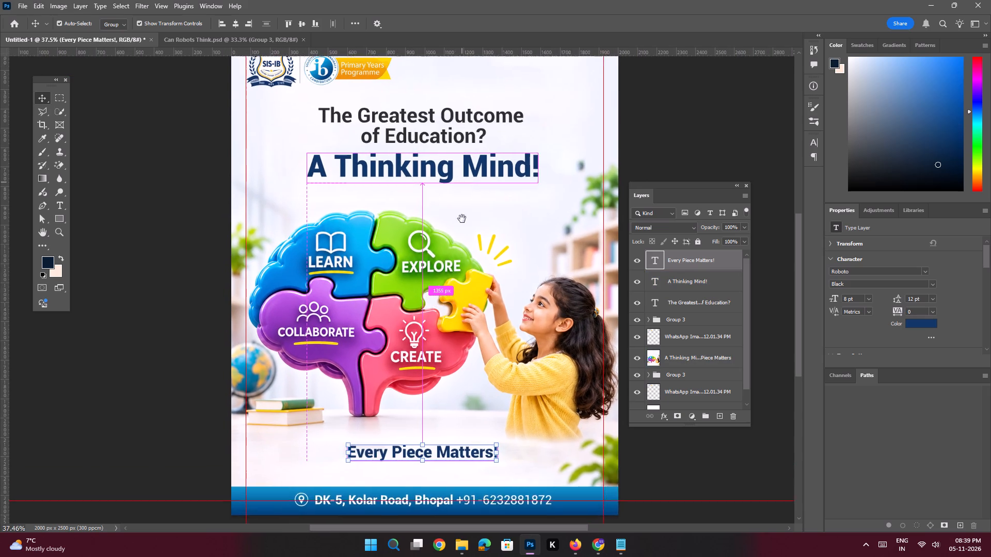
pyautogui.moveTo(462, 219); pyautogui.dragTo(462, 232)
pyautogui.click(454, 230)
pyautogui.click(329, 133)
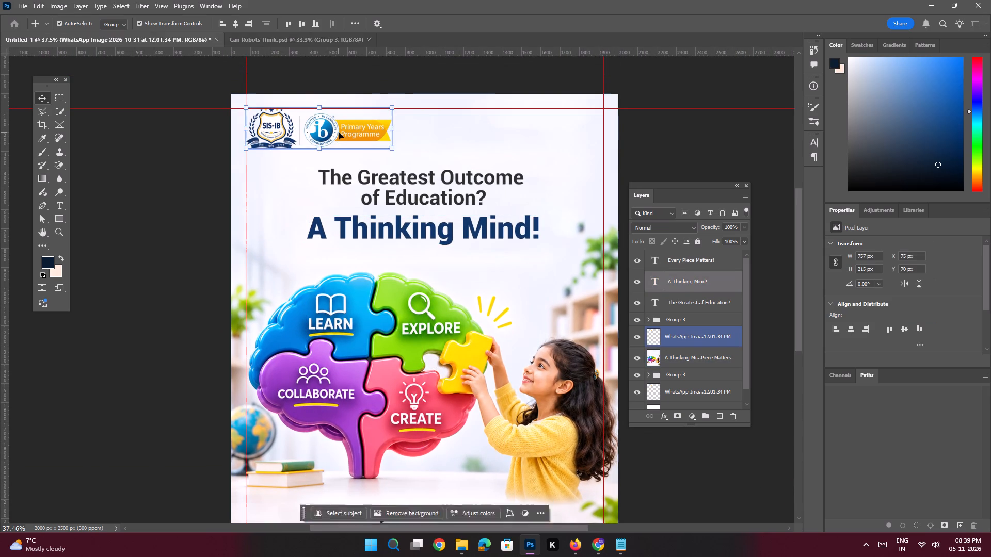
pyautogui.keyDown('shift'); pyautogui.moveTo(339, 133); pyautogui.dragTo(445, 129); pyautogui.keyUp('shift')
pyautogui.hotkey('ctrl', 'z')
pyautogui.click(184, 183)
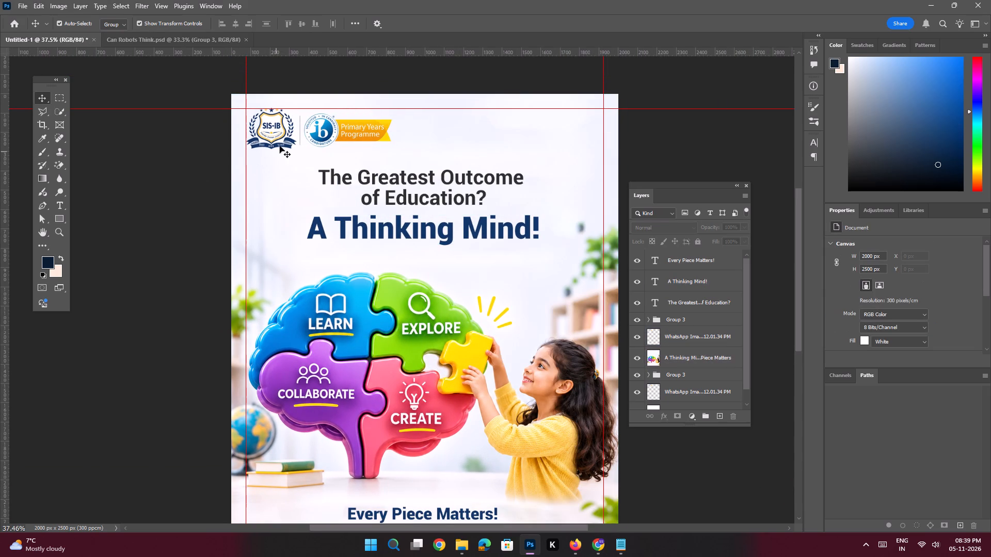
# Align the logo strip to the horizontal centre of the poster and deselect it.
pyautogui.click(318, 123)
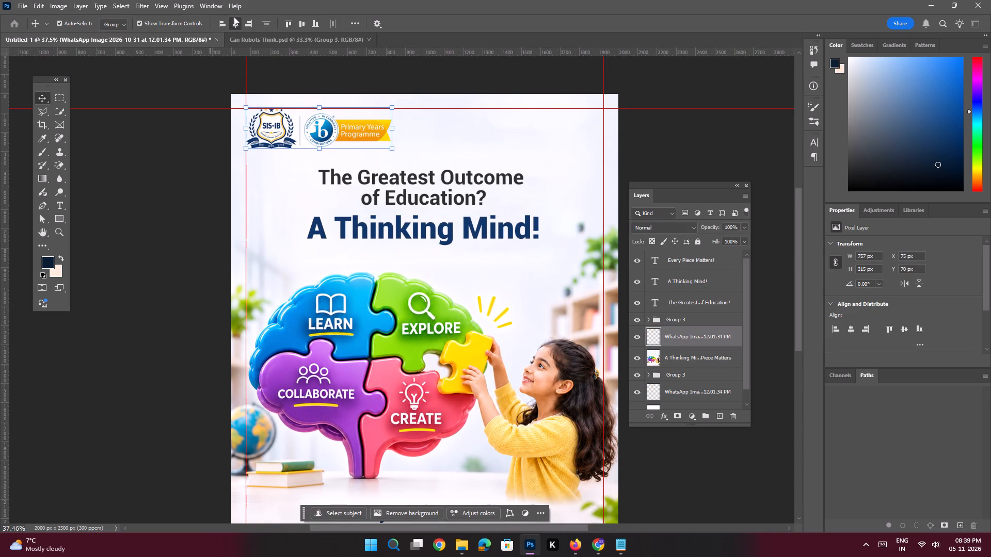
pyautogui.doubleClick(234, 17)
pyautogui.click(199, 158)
# Nudge the two-line headline and the A Thinking Mind! line down together by 10 px.
pyautogui.click(397, 234)
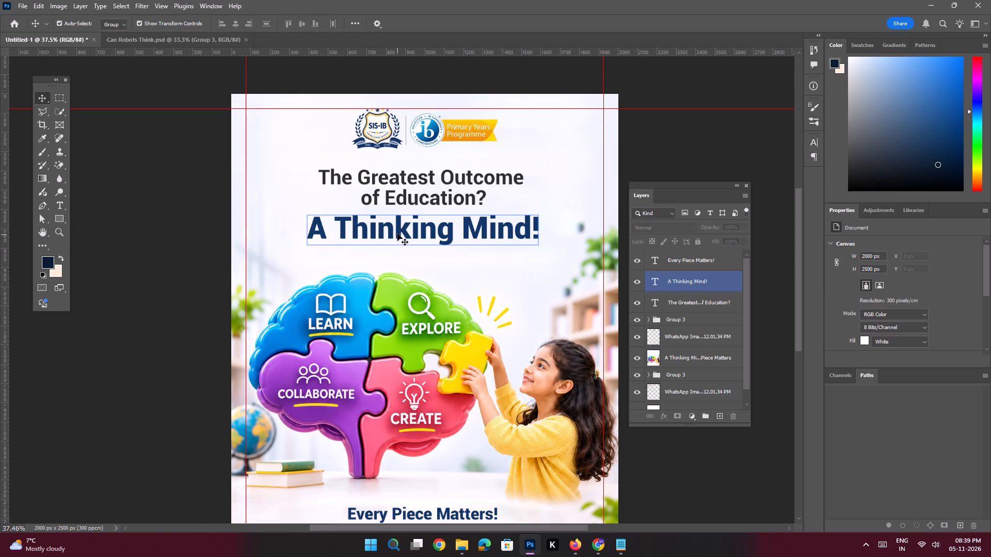
pyautogui.keyDown('shift'); pyautogui.click(432, 192); pyautogui.keyUp('shift')
pyautogui.hotkey('shift', 'Down')
pyautogui.hotkey('shift', 'Down')
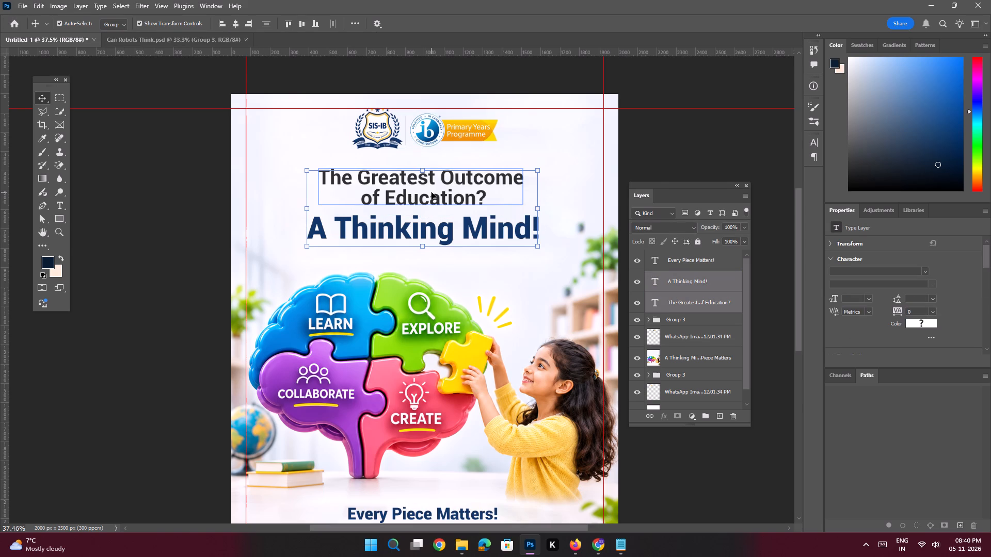
pyautogui.hotkey('shift', 'Up')
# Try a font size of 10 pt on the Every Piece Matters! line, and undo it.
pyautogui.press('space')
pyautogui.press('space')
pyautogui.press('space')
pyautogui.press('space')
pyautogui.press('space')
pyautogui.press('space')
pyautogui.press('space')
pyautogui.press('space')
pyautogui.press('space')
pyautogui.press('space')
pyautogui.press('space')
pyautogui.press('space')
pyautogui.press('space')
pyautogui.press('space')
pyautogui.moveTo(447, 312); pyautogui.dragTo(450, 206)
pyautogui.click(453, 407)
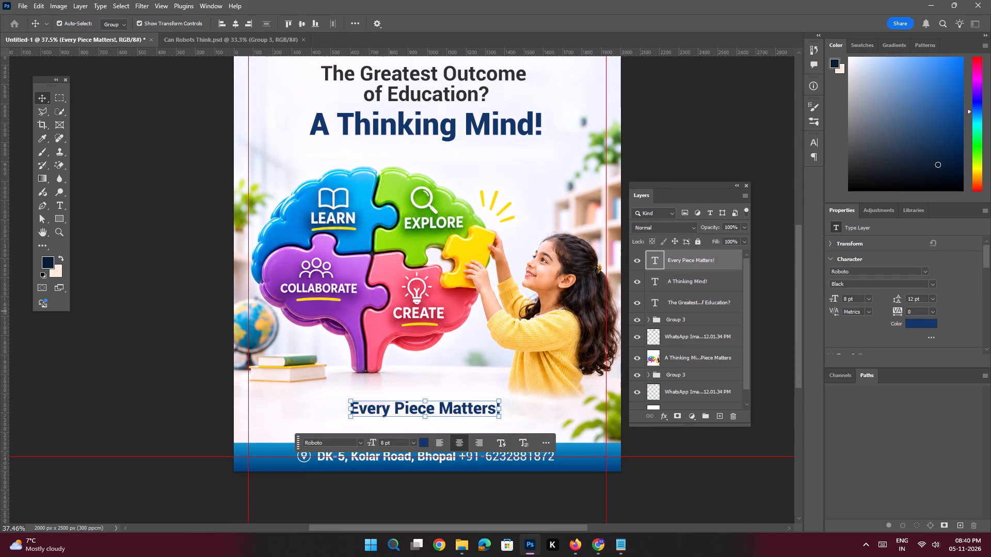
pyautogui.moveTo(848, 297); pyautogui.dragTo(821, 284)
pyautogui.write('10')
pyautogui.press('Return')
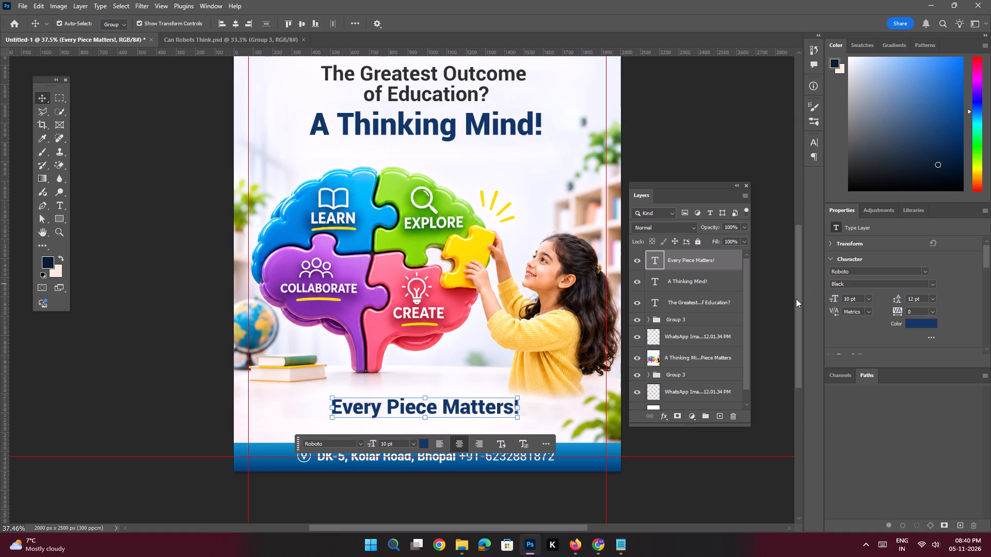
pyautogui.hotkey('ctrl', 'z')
# Move the Every Piece Matters! line straight up by about 100 px, closer to the illustration.
pyautogui.keyDown('shift'); pyautogui.moveTo(478, 409); pyautogui.dragTo(476, 394); pyautogui.keyUp('shift')
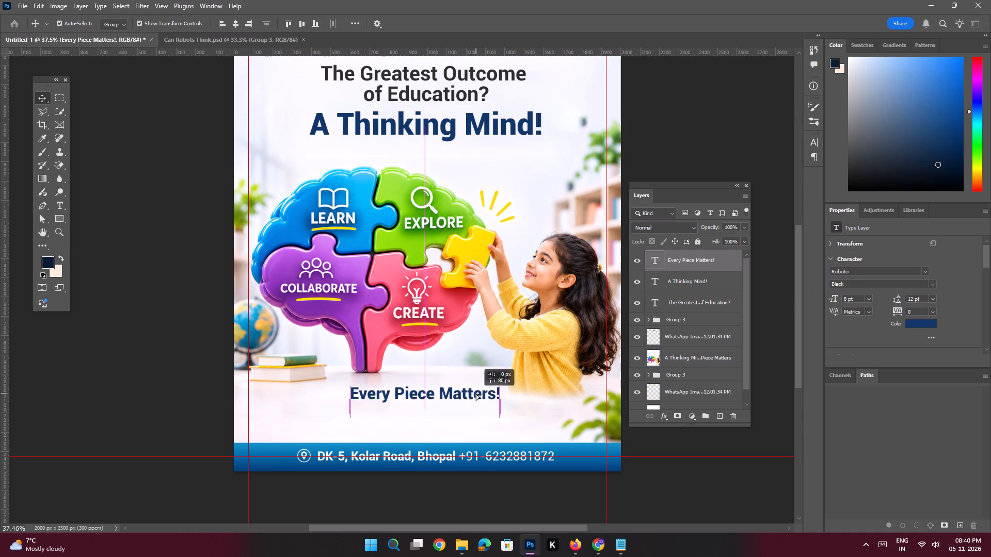
pyautogui.keyDown('shift'); pyautogui.moveTo(476, 394); pyautogui.dragTo(476, 388); pyautogui.keyUp('shift')
# Move the logo strip back to the poster's top-left guides, at X 75 px and Y 70 px.
pyautogui.press('space')
pyautogui.press('space')
pyautogui.press('space')
pyautogui.press('space')
pyautogui.press('space')
pyautogui.press('space')
pyautogui.press('space')
pyautogui.press('space')
pyautogui.press('space')
pyautogui.press('space')
pyautogui.press('space')
pyautogui.press('space')
pyautogui.press('space')
pyautogui.press('space')
pyautogui.press('space')
pyautogui.press('space')
pyautogui.press('space')
pyautogui.moveTo(471, 333); pyautogui.dragTo(473, 363)
pyautogui.keyDown('ctrl'); pyautogui.moveTo(473, 282); pyautogui.dragTo(447, 272); pyautogui.keyUp('ctrl')
pyautogui.click(450, 143)
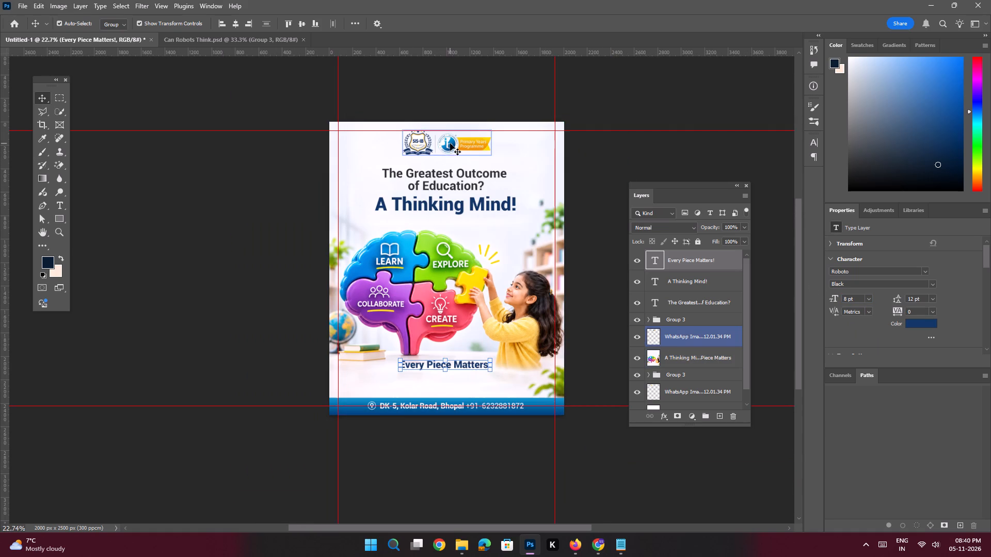
pyautogui.keyDown('shift'); pyautogui.moveTo(450, 142); pyautogui.dragTo(386, 142); pyautogui.keyUp('shift')
pyautogui.press('space')
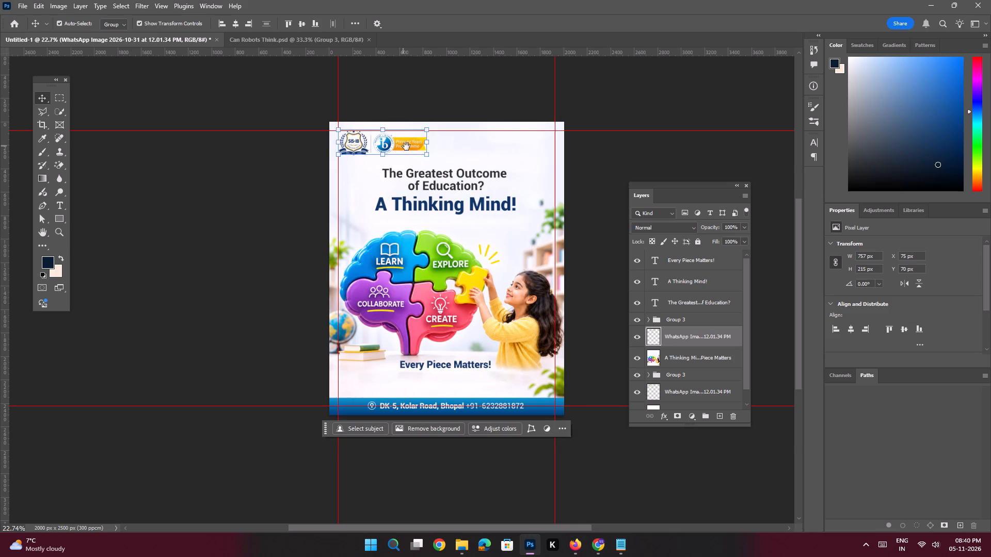
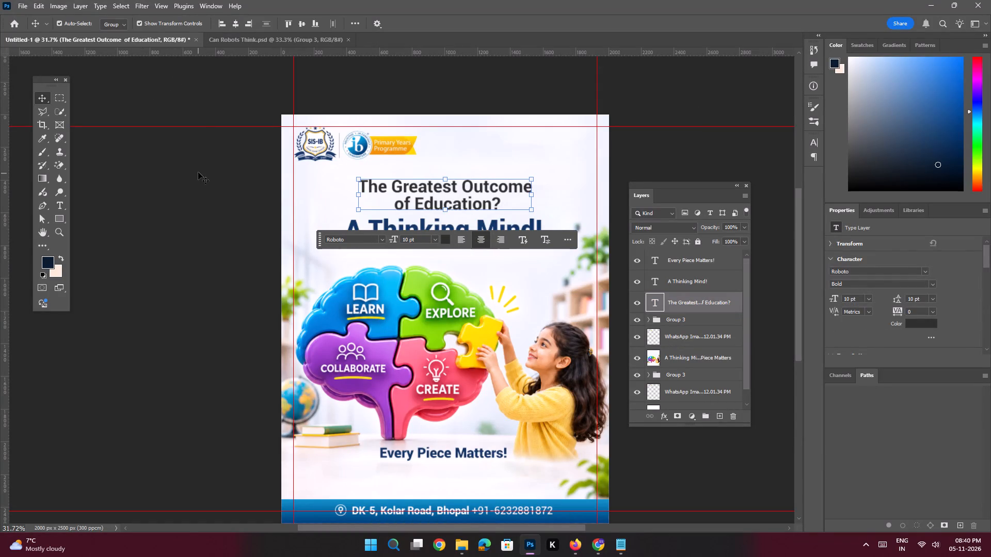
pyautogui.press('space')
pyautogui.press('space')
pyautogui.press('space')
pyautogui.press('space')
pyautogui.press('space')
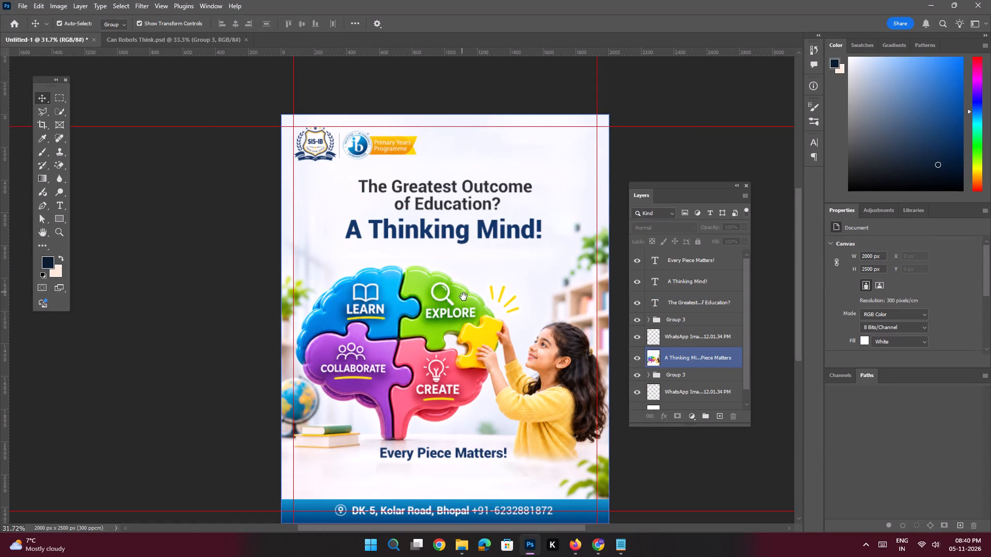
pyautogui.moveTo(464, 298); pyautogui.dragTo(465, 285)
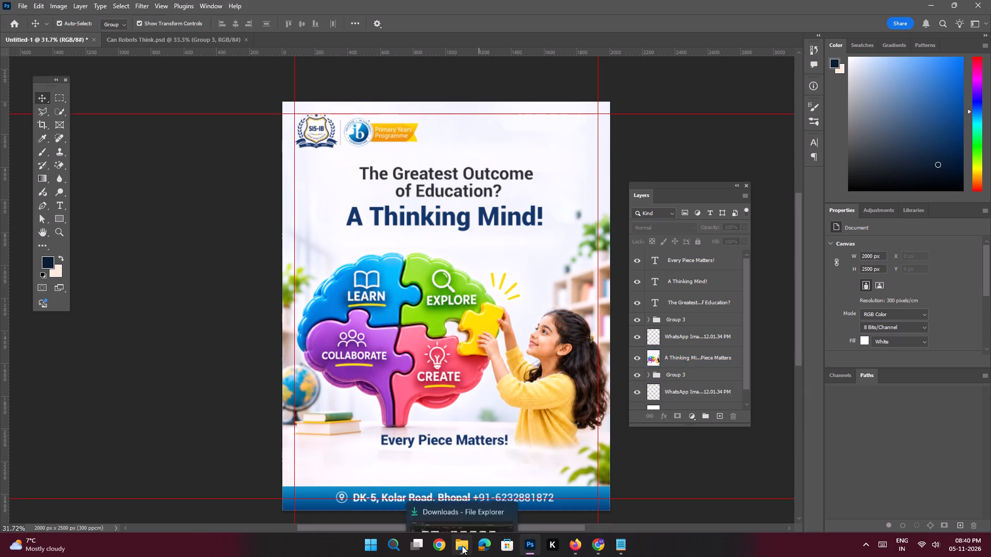
# Open the image WhatsApp Image 2026-11-05 at 8.30.41 PM from the Downloads folder as a separate Photoshop document.
pyautogui.click(459, 511)
pyautogui.click(58, 138)
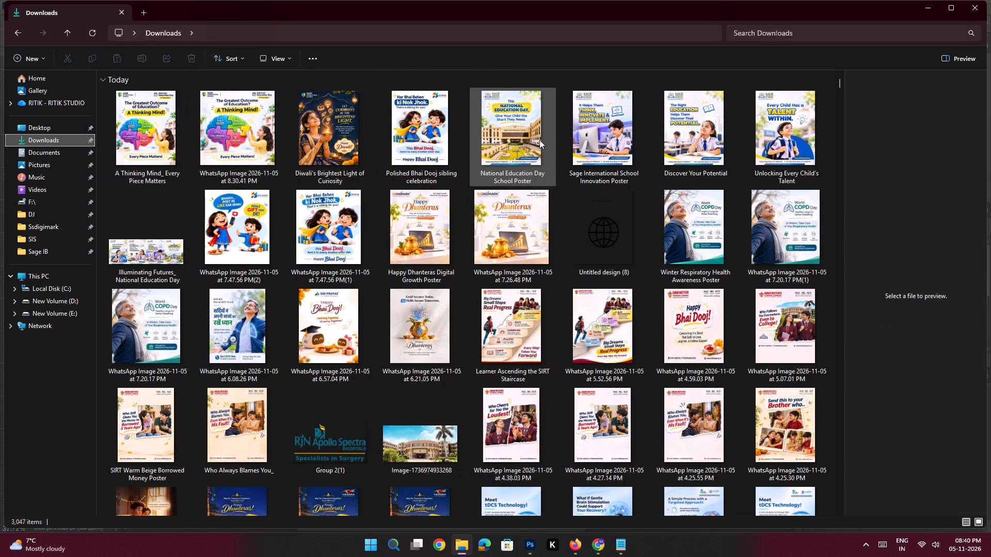
pyautogui.click(235, 146)
pyautogui.moveTo(235, 153); pyautogui.dragTo(405, 302)
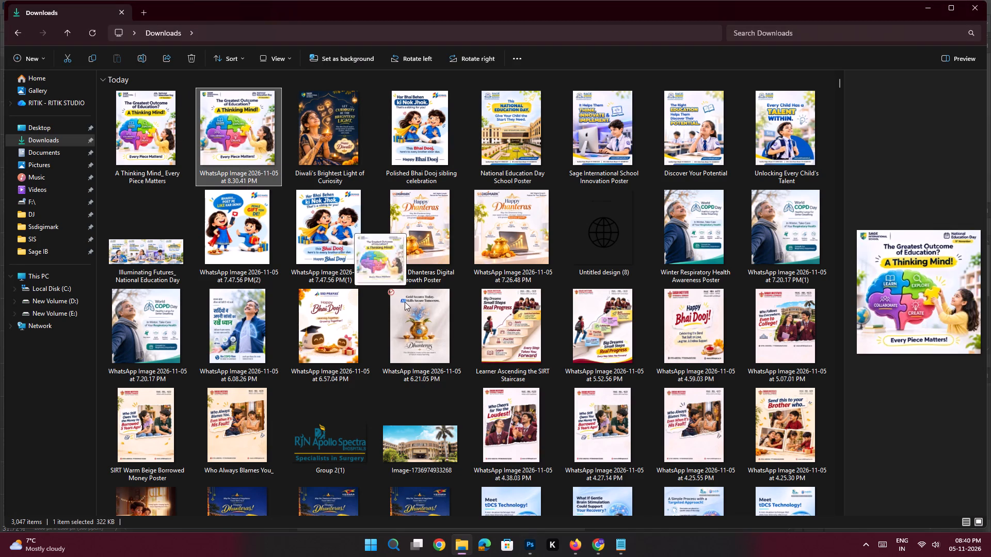
pyautogui.moveTo(405, 302); pyautogui.dragTo(531, 542)
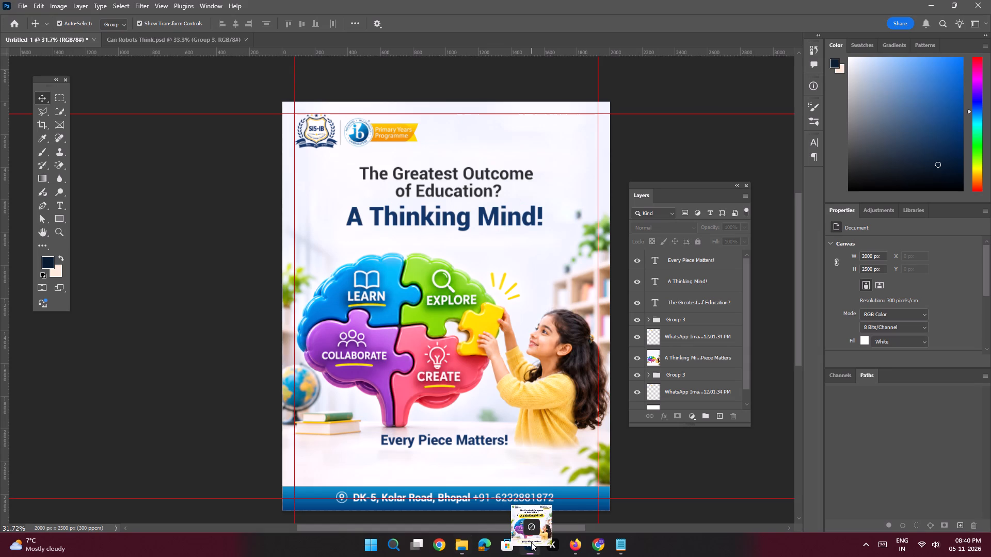
pyautogui.moveTo(531, 542); pyautogui.dragTo(497, 0)
# Unlock the Background layer of the WhatsApp image so it becomes a regular editable layer.
pyautogui.hotkey('ctrl', 'space')
pyautogui.hotkey('ctrl', 'space')
pyautogui.hotkey('ctrl', 'space')
pyautogui.hotkey('ctrl', 'space')
pyautogui.hotkey('ctrl', 'space')
pyautogui.hotkey('ctrl', 'space')
pyautogui.hotkey('ctrl', 'space')
pyautogui.hotkey('ctrl', 'space')
pyautogui.hotkey('ctrl', 'space')
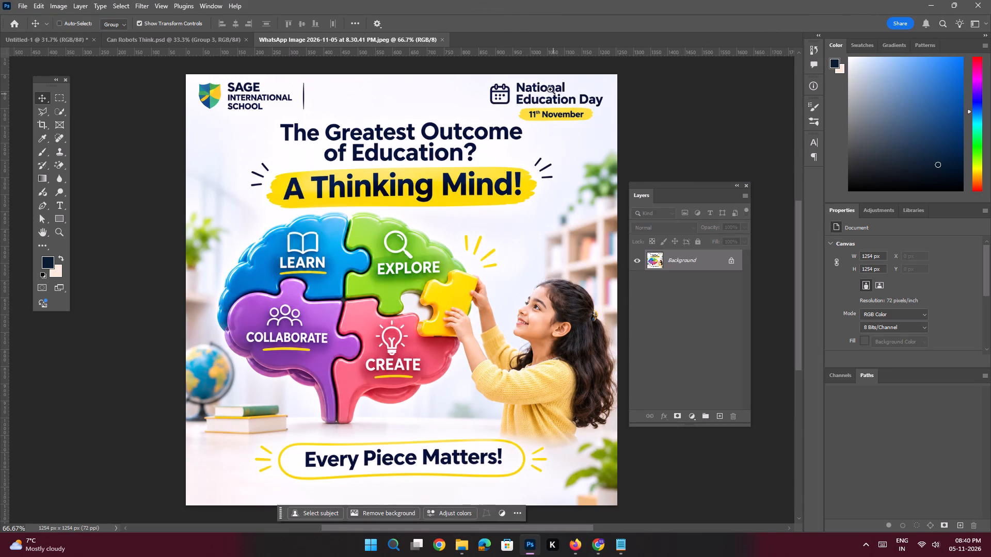
pyautogui.keyDown('ctrl'); pyautogui.moveTo(548, 86); pyautogui.dragTo(581, 175); pyautogui.keyUp('ctrl')
pyautogui.moveTo(578, 148); pyautogui.dragTo(510, 222)
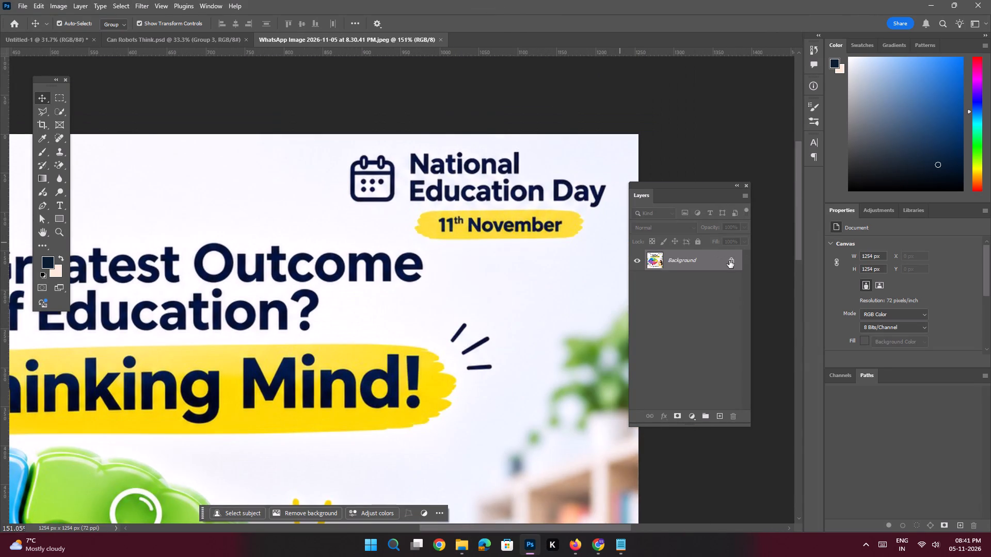
pyautogui.click(731, 261)
# Outline the National Education Day, 11th November block and its calendar icon with the Polygonal Lasso, and cut it from the image.
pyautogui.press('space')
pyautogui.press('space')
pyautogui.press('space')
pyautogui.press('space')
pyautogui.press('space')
pyautogui.moveTo(448, 202); pyautogui.dragTo(415, 202)
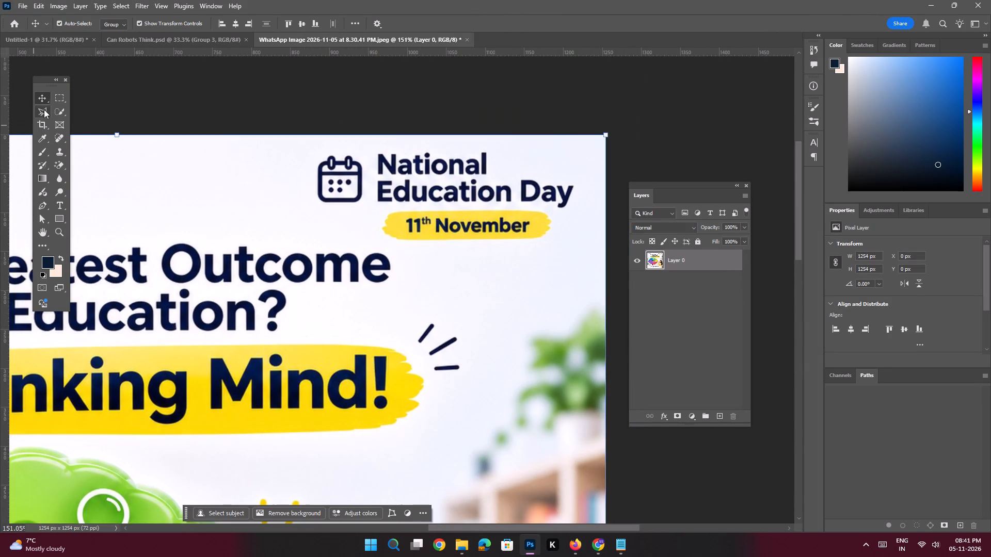
pyautogui.click(44, 109)
pyautogui.click(343, 144)
pyautogui.keyDown('shift'); pyautogui.click(490, 146); pyautogui.keyUp('shift')
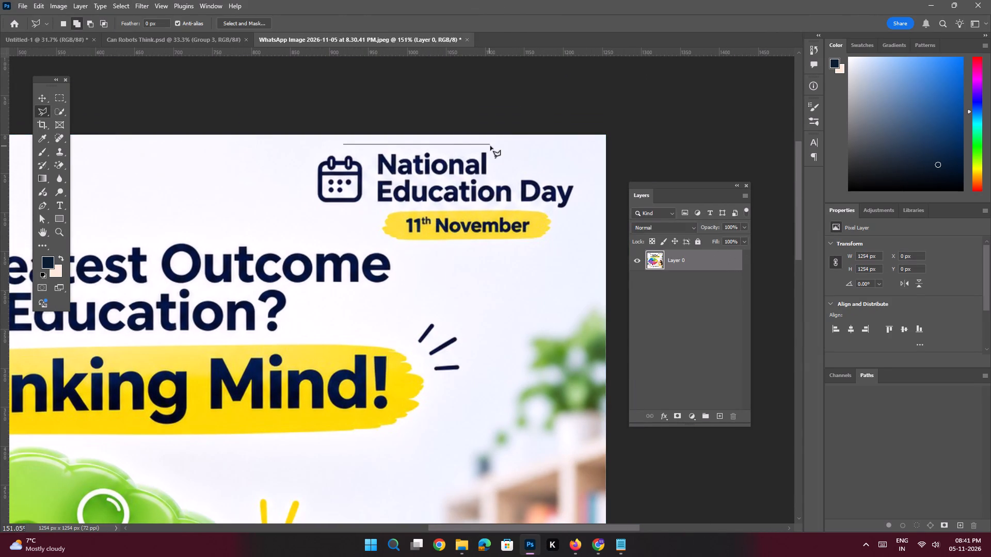
pyautogui.click(494, 176)
pyautogui.keyDown('shift'); pyautogui.click(584, 185); pyautogui.keyUp('shift')
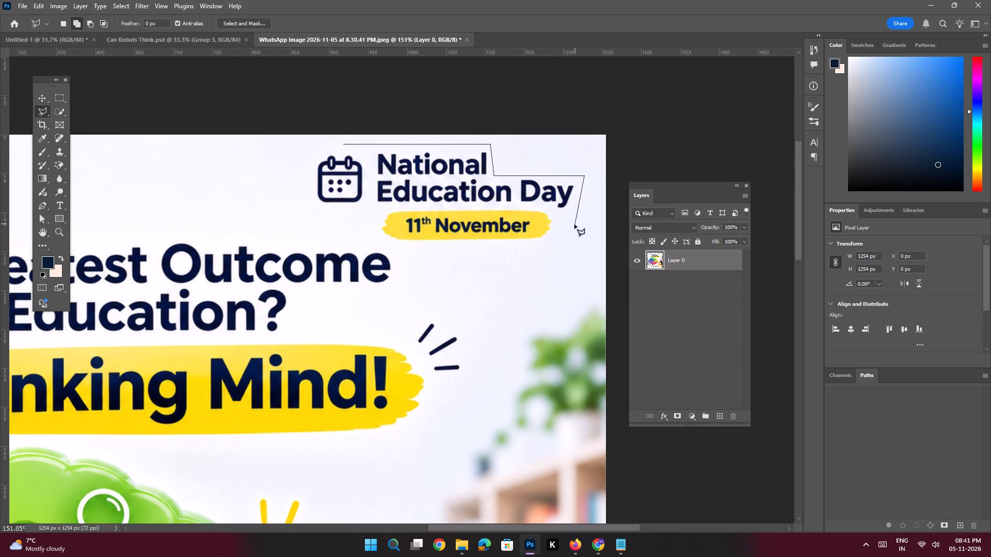
pyautogui.click(574, 224)
pyautogui.click(551, 246)
pyautogui.click(475, 247)
pyautogui.click(381, 241)
pyautogui.click(326, 227)
pyautogui.moveTo(304, 191); pyautogui.dragTo(304, 185)
pyautogui.click(308, 155)
pyautogui.click(323, 146)
pyautogui.click(344, 145)
pyautogui.hotkey('ctrl', 'x')
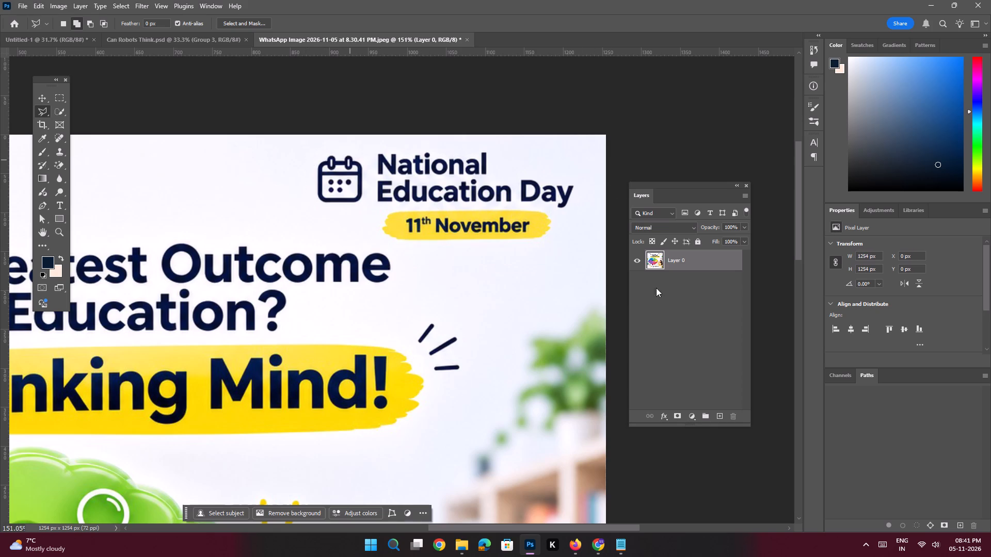
# Paste the copied National Education Day badge in place on a new layer above the source poster image.
pyautogui.click(719, 415)
pyautogui.hotkey('ctrl', 'shift', 'v')
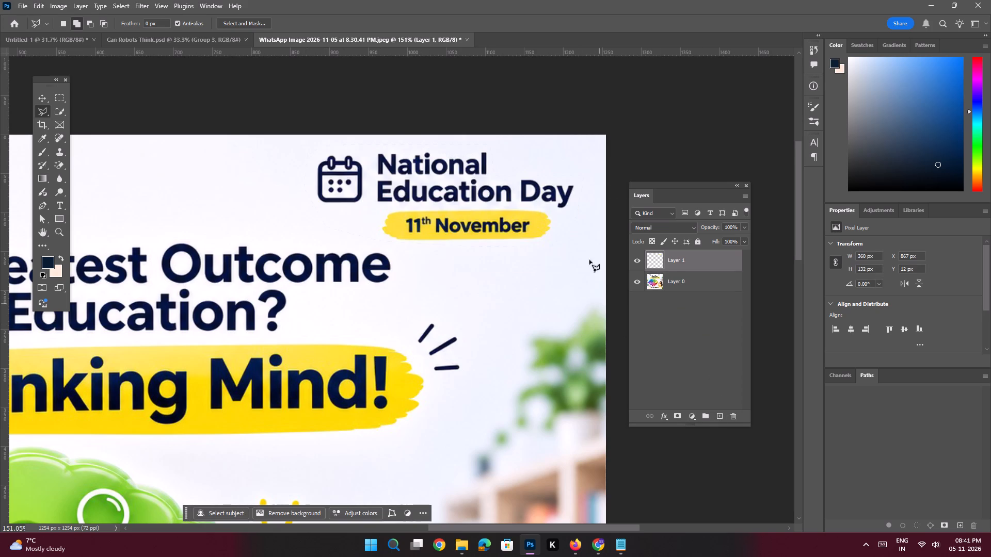
# Bring the National Education Day badge into the Untitled-1 poster and place it below Every Piece Matters!, at X 803 px and Y 2166 px.
pyautogui.click(43, 96)
pyautogui.moveTo(669, 256); pyautogui.dragTo(653, 233)
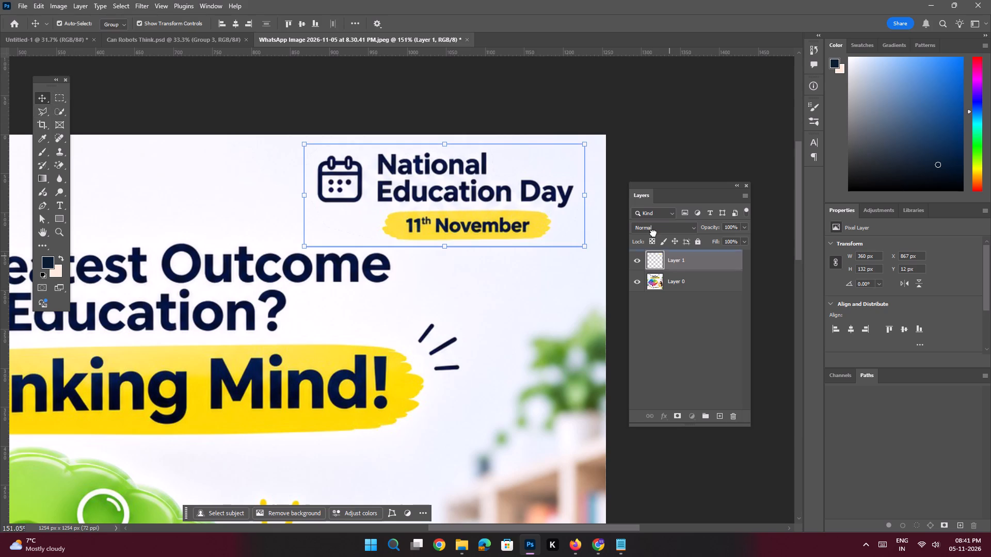
pyautogui.moveTo(653, 233); pyautogui.dragTo(363, 424)
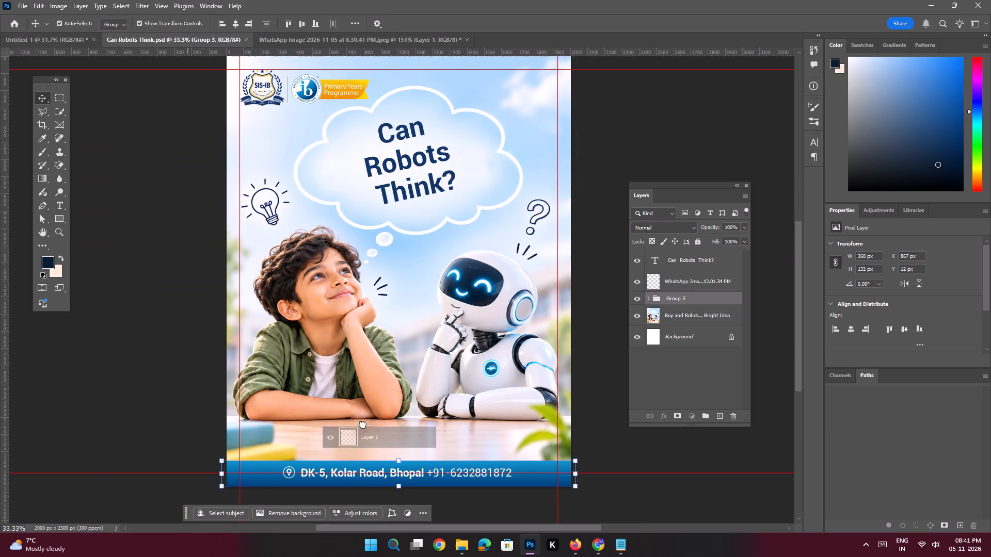
pyautogui.moveTo(363, 424); pyautogui.dragTo(427, 485)
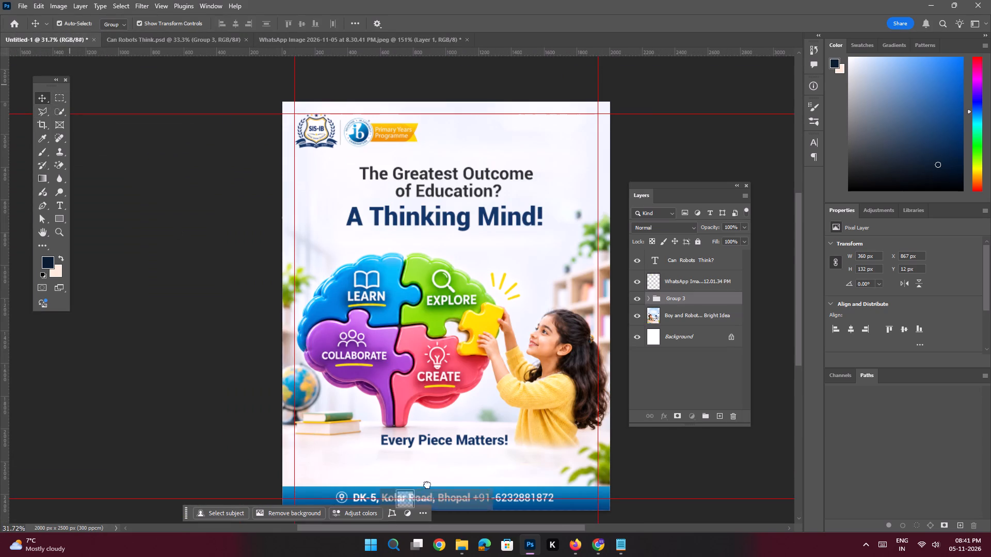
pyautogui.moveTo(427, 485); pyautogui.dragTo(428, 464)
pyautogui.moveTo(443, 467); pyautogui.dragTo(444, 466)
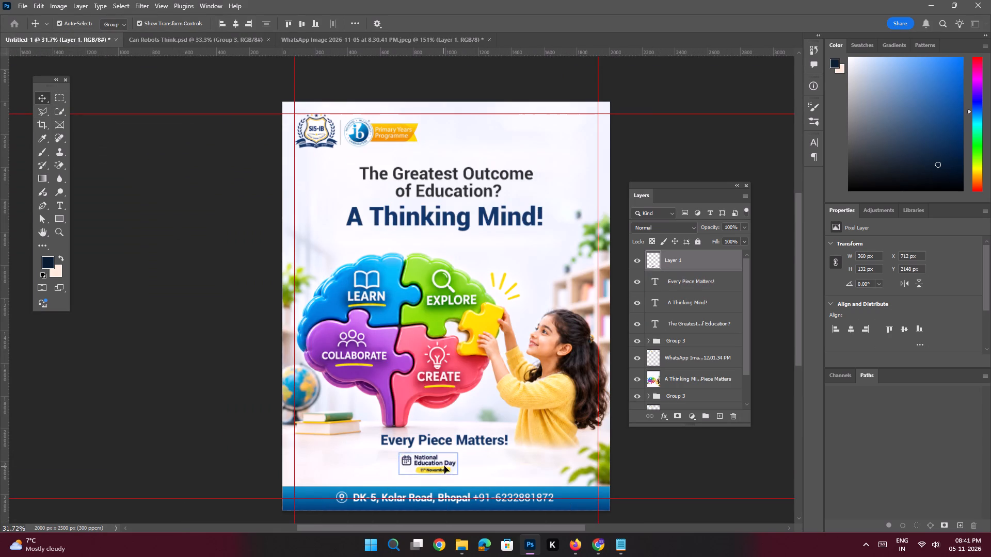
pyautogui.moveTo(444, 466); pyautogui.dragTo(456, 469)
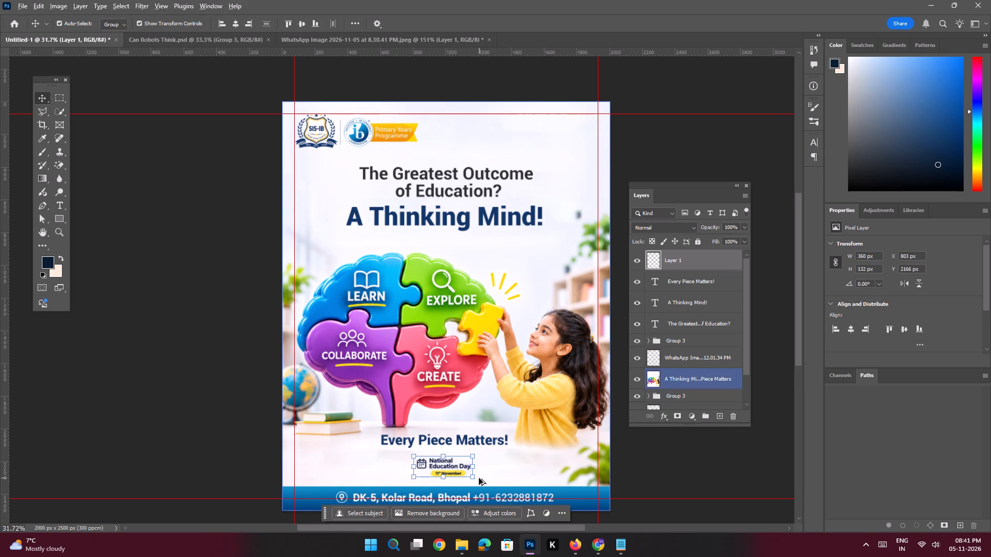
# Enlarge the National Education Day badge proportionally from its centre to about 488 x 180 px.
pyautogui.keyDown('alt'); pyautogui.moveTo(477, 478); pyautogui.dragTo(489, 480); pyautogui.keyUp('alt')
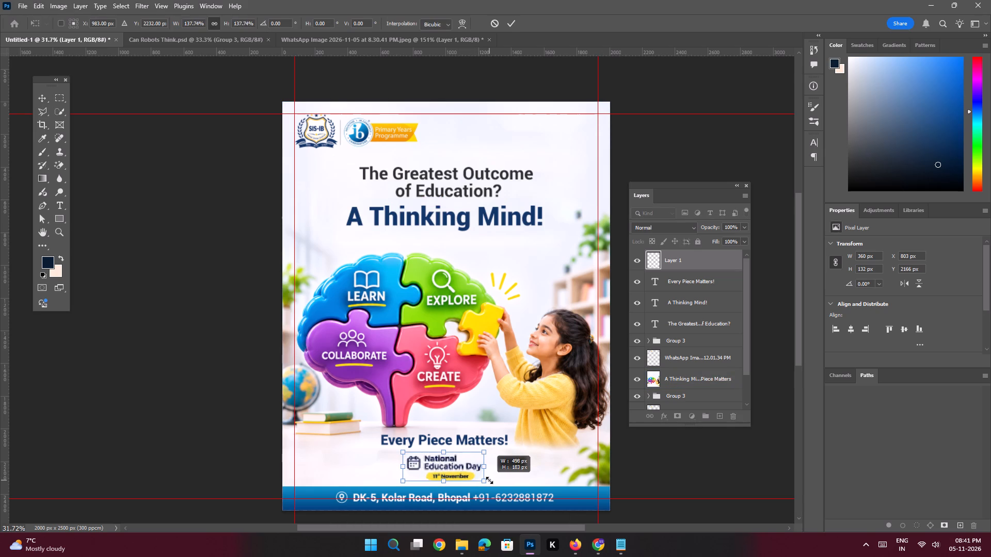
pyautogui.keyDown('alt'); pyautogui.moveTo(489, 480); pyautogui.dragTo(488, 481); pyautogui.keyUp('alt')
pyautogui.press('Return')
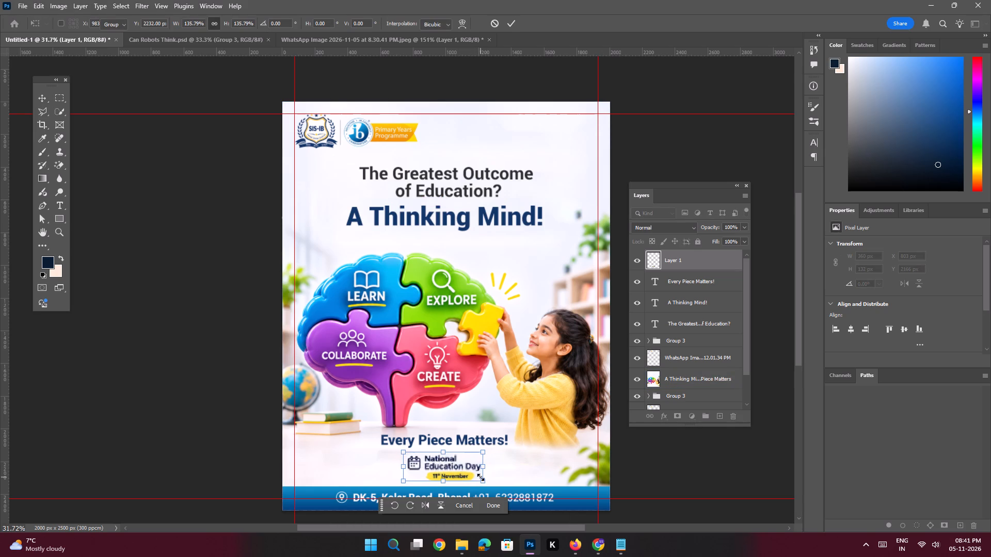
pyautogui.press('space')
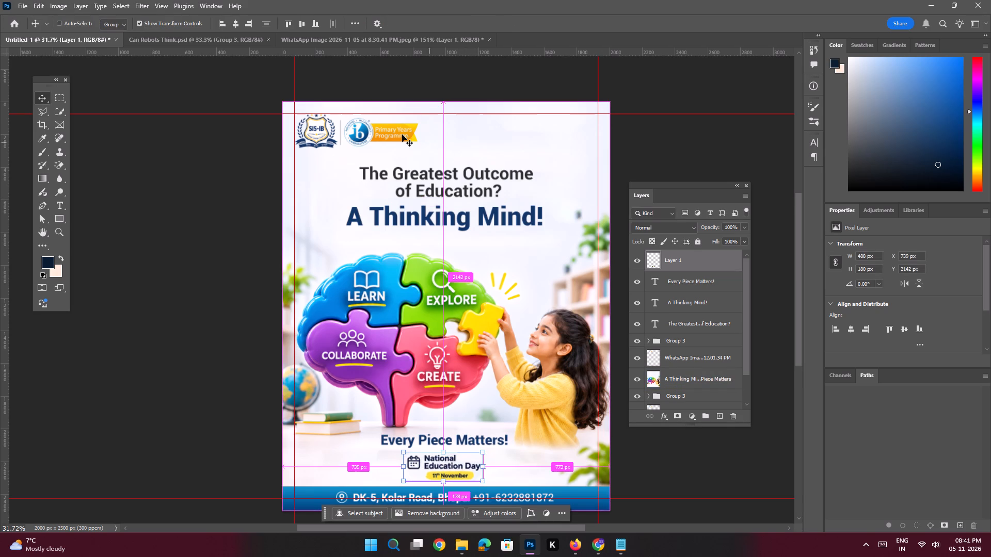
# Move the logo strip horizontally to the centre of the poster's top edge, at X 622 px and Y 70 px.
pyautogui.click(397, 134)
pyautogui.keyDown('shift'); pyautogui.moveTo(402, 135); pyautogui.dragTo(485, 131); pyautogui.keyUp('shift')
pyautogui.doubleClick(232, 23)
pyautogui.click(204, 192)
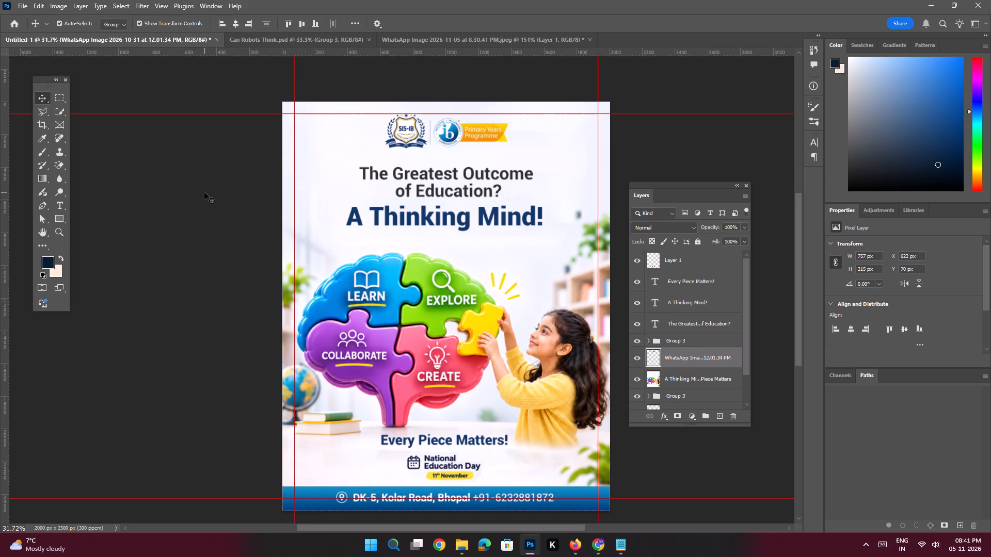
# Scale the National Education Day badge down slightly from its centre to about 466 x 172 px.
pyautogui.press('space')
pyautogui.press('space')
pyautogui.press('space')
pyautogui.press('space')
pyautogui.press('space')
pyautogui.press('space')
pyautogui.press('space')
pyautogui.press('space')
pyautogui.press('space')
pyautogui.press('space')
pyautogui.moveTo(362, 322); pyautogui.dragTo(346, 270)
pyautogui.keyDown('ctrl'); pyautogui.moveTo(419, 419); pyautogui.dragTo(459, 441); pyautogui.keyUp('ctrl')
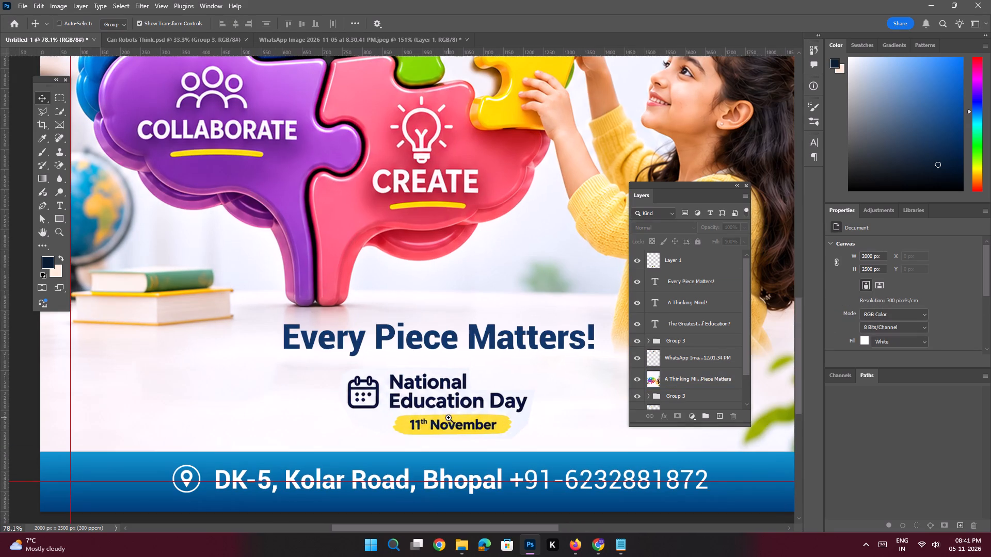
pyautogui.click(449, 421)
pyautogui.keyDown('alt'); pyautogui.moveTo(534, 440); pyautogui.dragTo(538, 440); pyautogui.keyUp('alt')
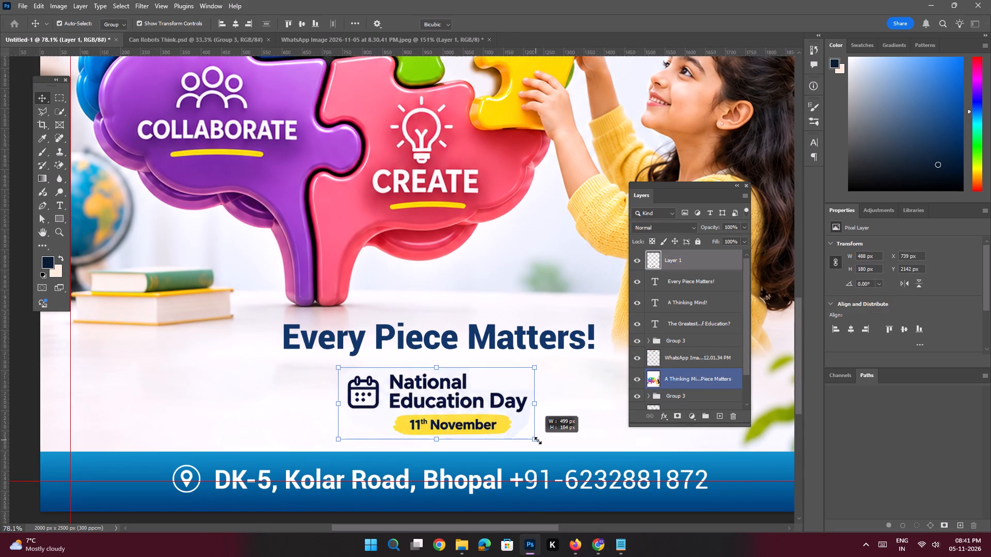
pyautogui.keyDown('alt'); pyautogui.moveTo(538, 440); pyautogui.dragTo(529, 439); pyautogui.keyUp('alt')
pyautogui.press('Return')
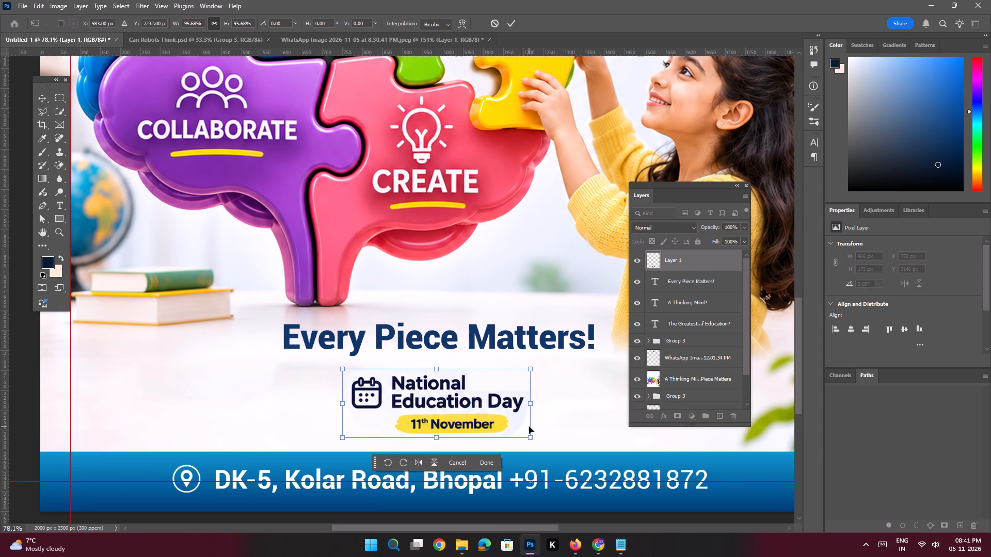
# Save the poster as a Photoshop file named Great Mind in the Sage IB folder.
pyautogui.press('space')
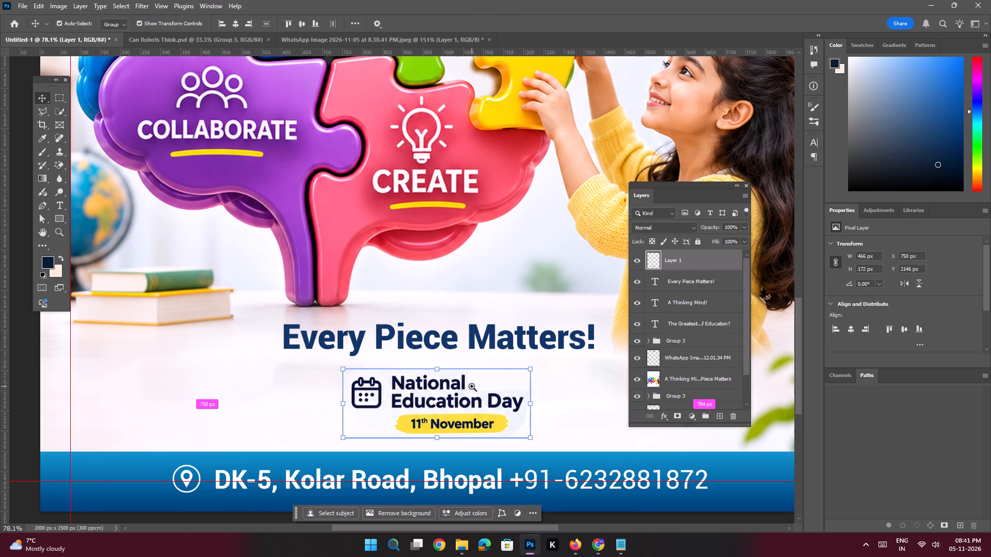
pyautogui.keyDown('ctrl'); pyautogui.moveTo(472, 386); pyautogui.dragTo(430, 373); pyautogui.keyUp('ctrl')
pyautogui.moveTo(463, 198); pyautogui.dragTo(447, 245)
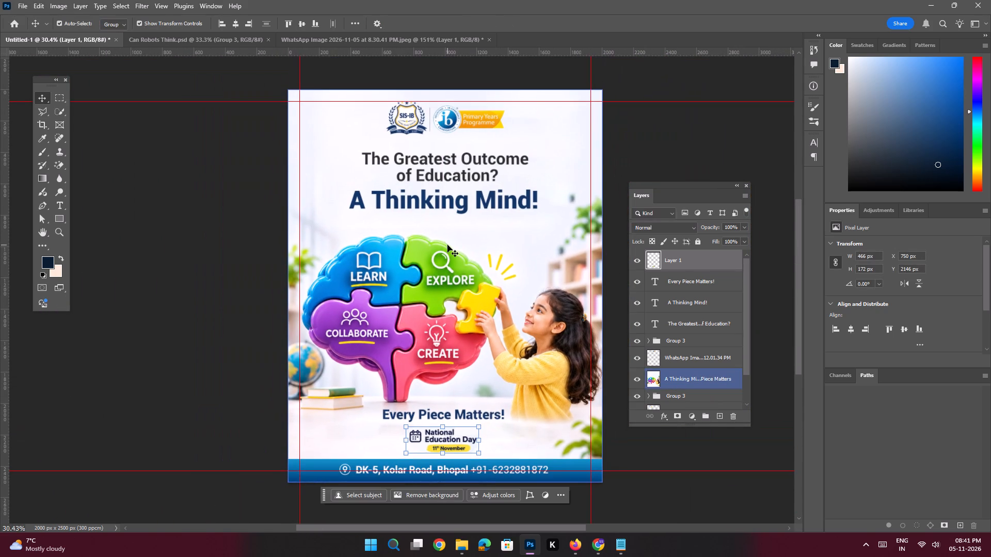
pyautogui.hotkey('ctrl', 's')
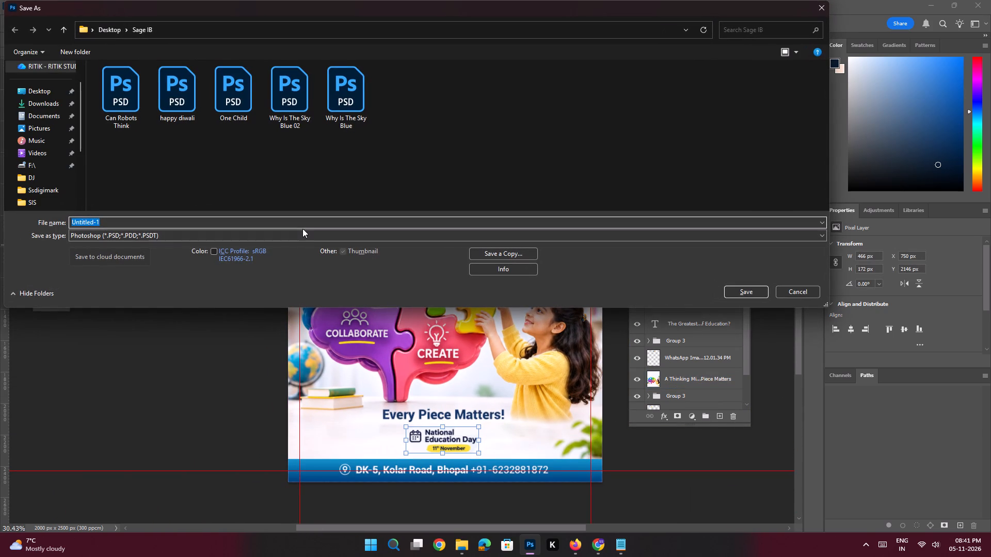
pyautogui.write('Great Minf')
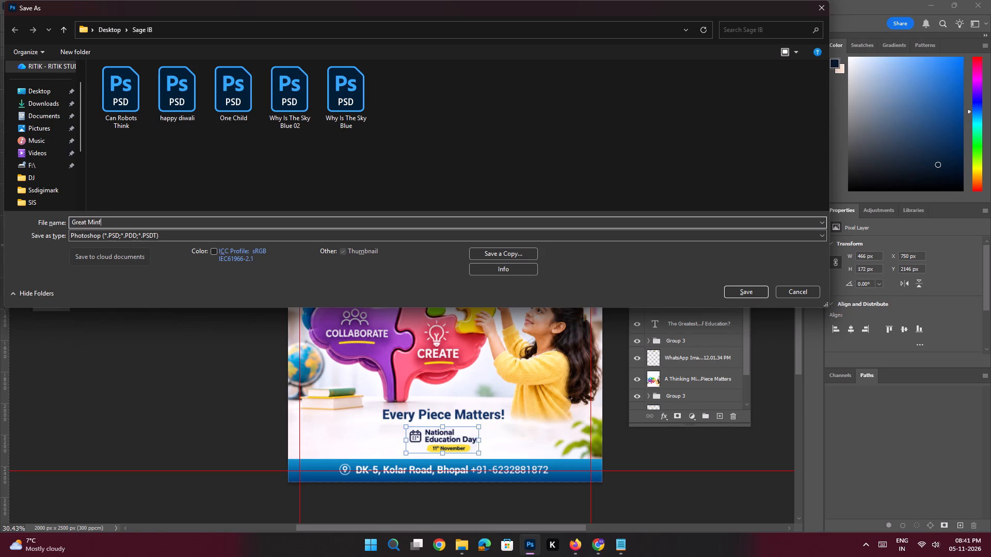
pyautogui.press('BackSpace')
pyautogui.press('d')
pyautogui.press('Return')
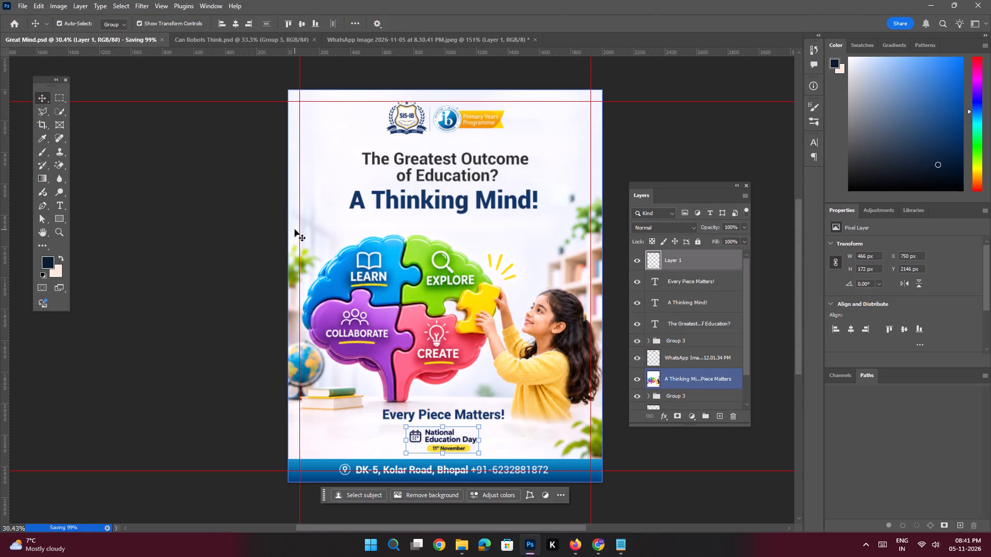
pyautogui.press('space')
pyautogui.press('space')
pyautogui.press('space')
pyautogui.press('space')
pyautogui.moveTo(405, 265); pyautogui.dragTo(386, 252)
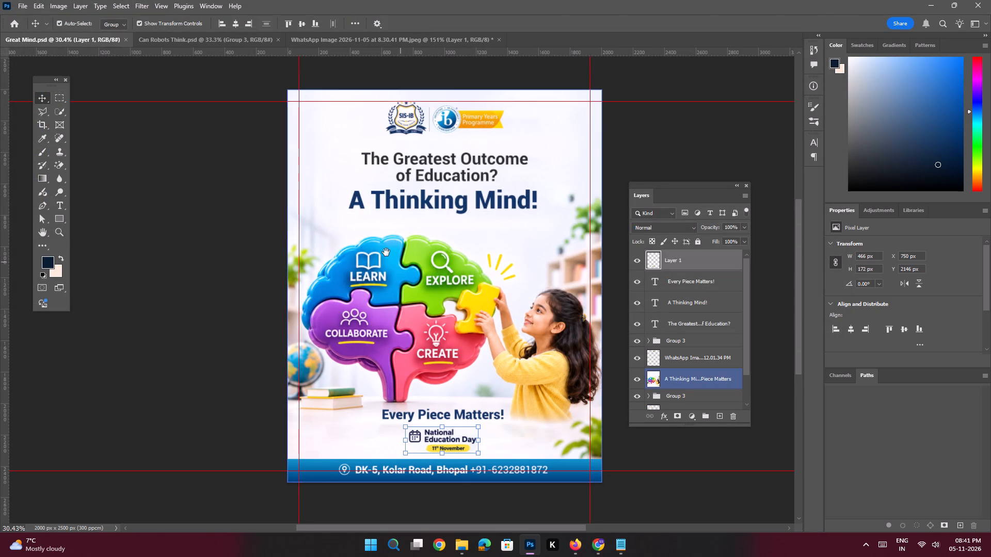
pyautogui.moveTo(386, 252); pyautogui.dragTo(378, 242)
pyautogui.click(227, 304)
# Add a new text layer over the badge reading National and Education on two lines, in Roboto Bold 7.09 pt.
pyautogui.press('space')
pyautogui.keyDown('ctrl'); pyautogui.moveTo(413, 411); pyautogui.dragTo(468, 444); pyautogui.keyUp('ctrl')
pyautogui.moveTo(441, 425); pyautogui.dragTo(410, 343)
pyautogui.click(405, 353)
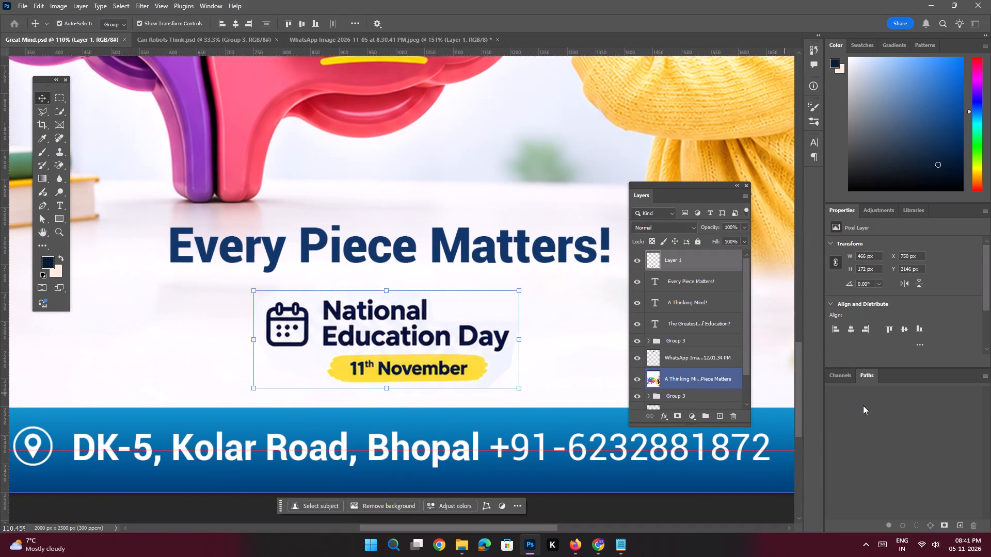
pyautogui.click(718, 415)
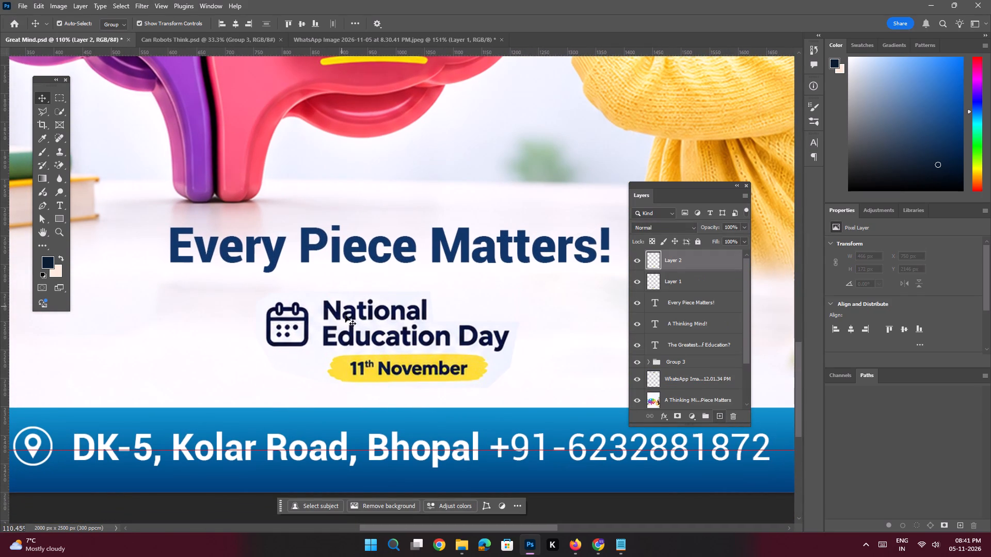
pyautogui.press('t')
pyautogui.click(497, 304)
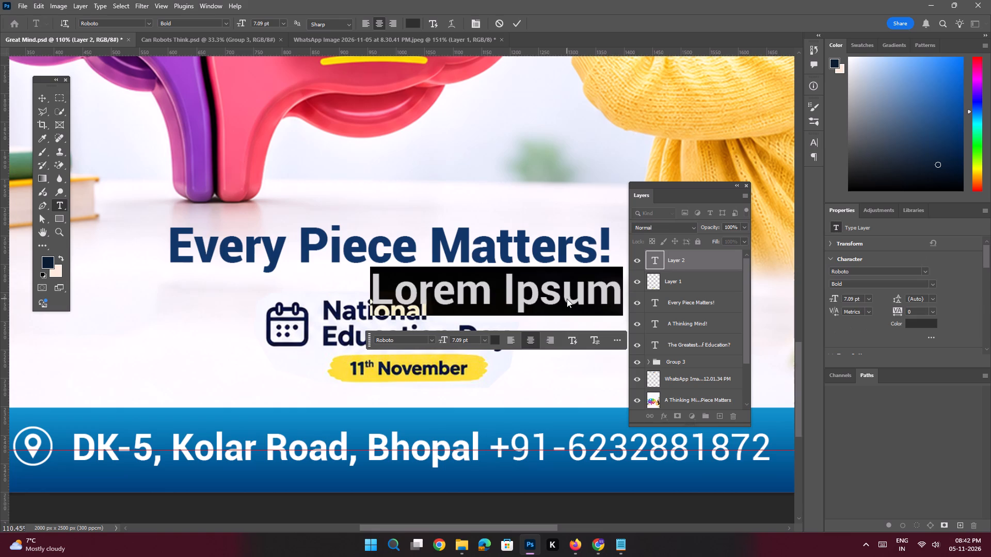
pyautogui.write('National')
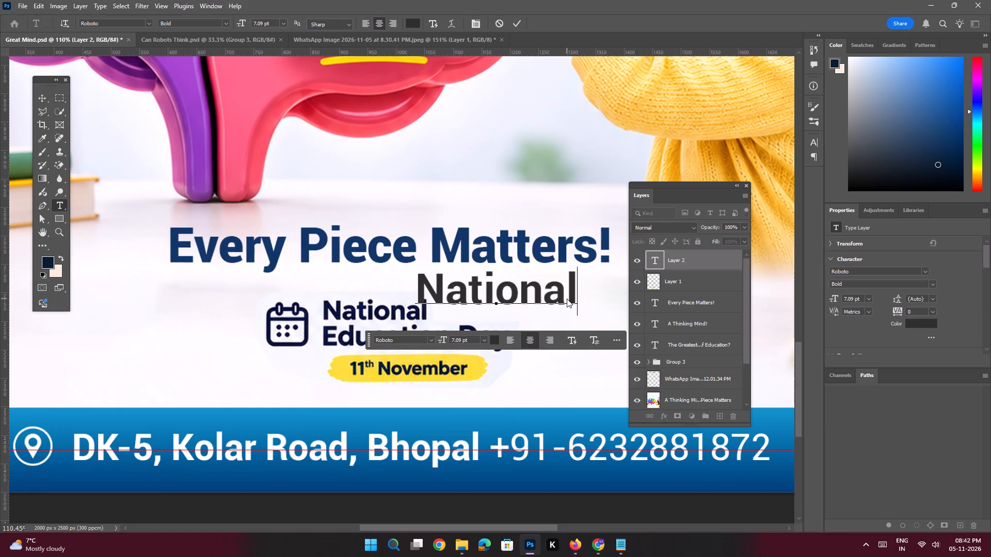
pyautogui.press('Return')
pyautogui.write('Education')
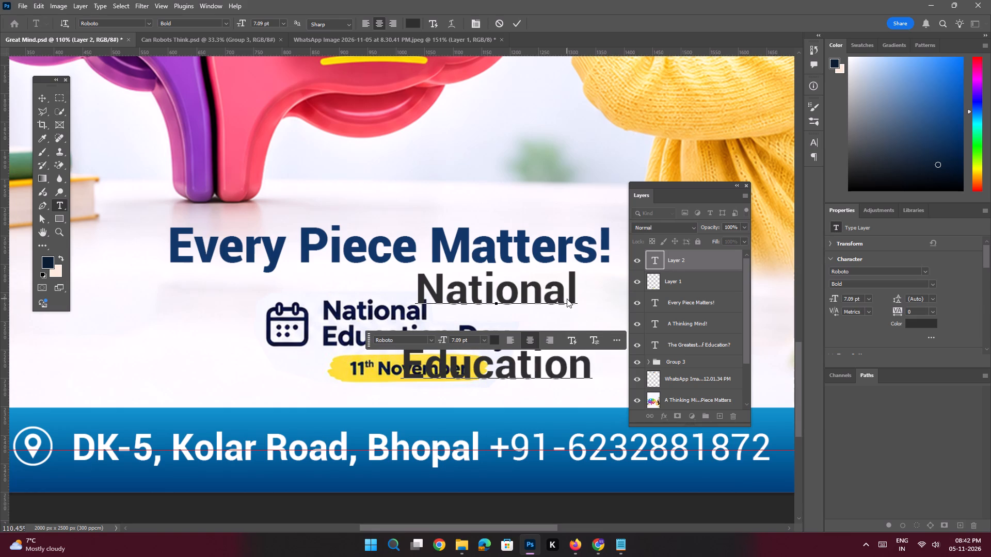
pyautogui.press('Return')
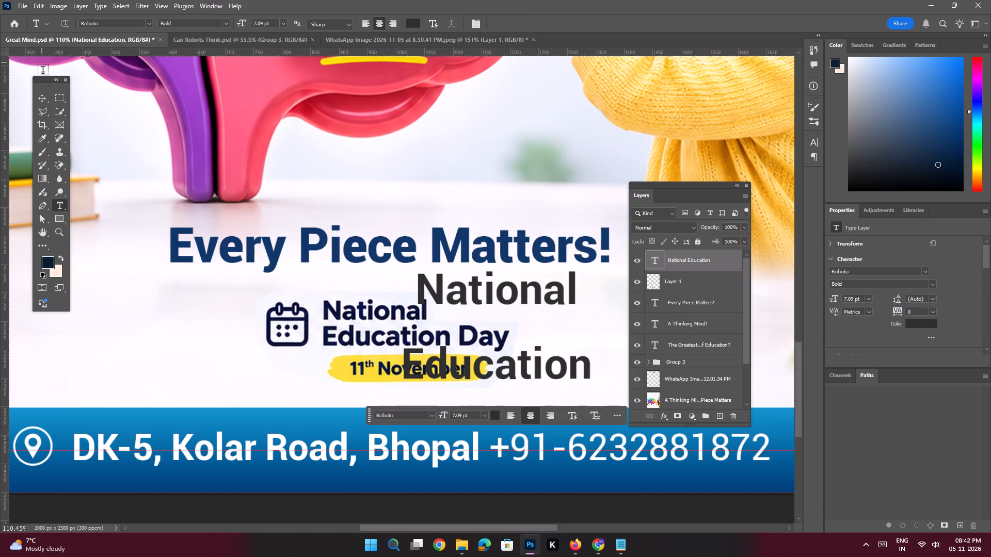
# Move the two-line National Education text straight up, clear of the badge.
pyautogui.click(43, 101)
pyautogui.moveTo(453, 297); pyautogui.dragTo(456, 180)
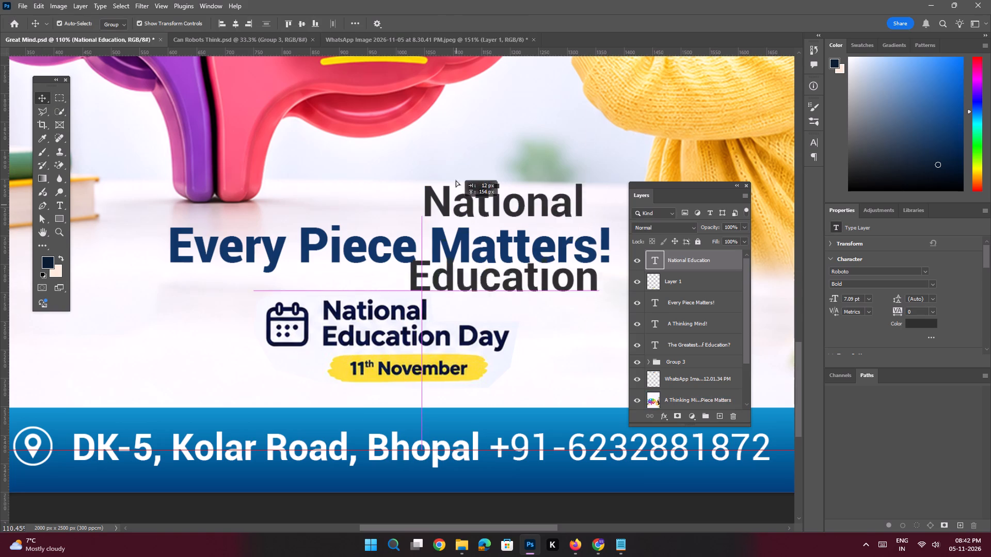
pyautogui.moveTo(456, 180); pyautogui.dragTo(456, 179)
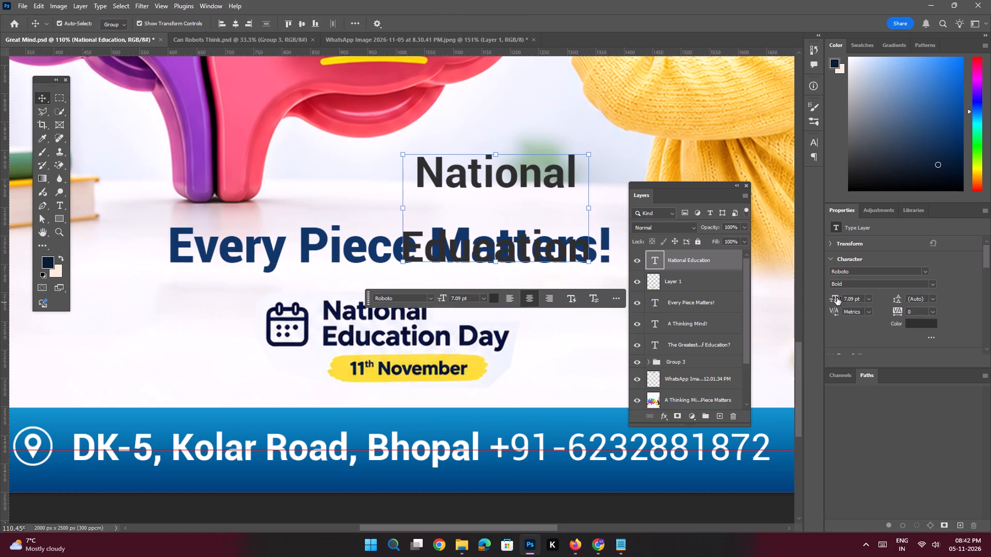
# Tighten the leading of the National Education text to 7 pt, trying 10 pt and 8 pt first.
pyautogui.click(899, 298)
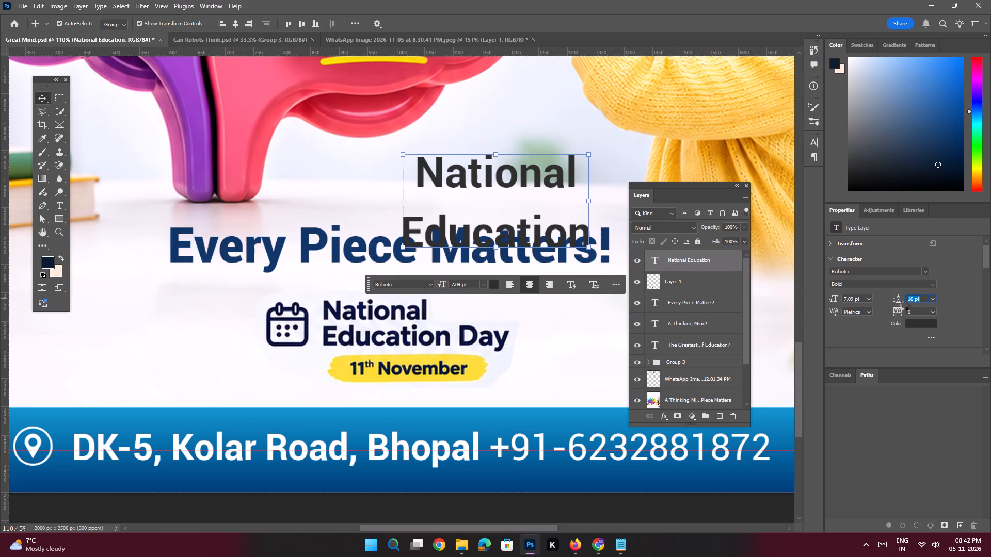
pyautogui.moveTo(914, 300); pyautogui.dragTo(897, 288)
pyautogui.press('8')
pyautogui.press('Return')
pyautogui.moveTo(912, 300); pyautogui.dragTo(910, 298)
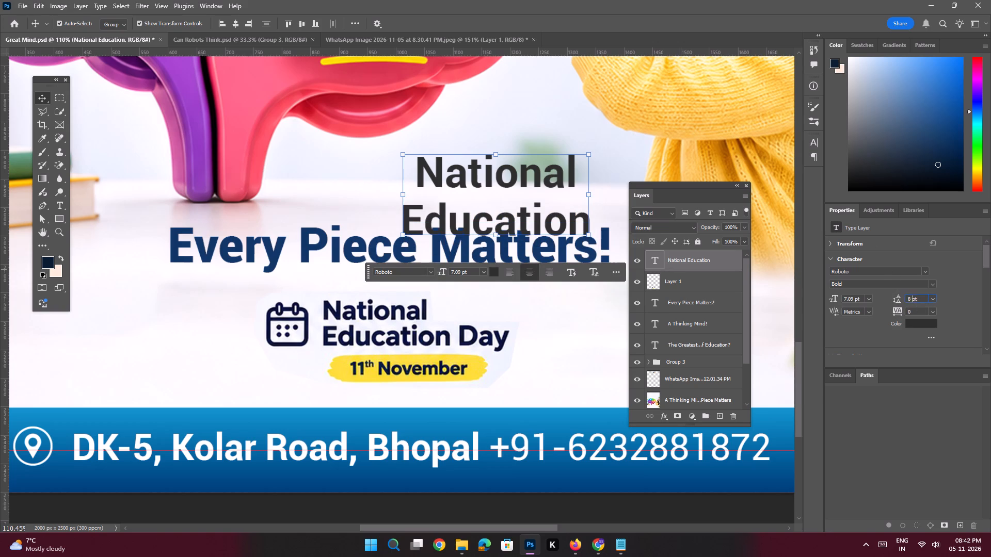
pyautogui.moveTo(910, 298); pyautogui.dragTo(881, 276)
pyautogui.press('7')
pyautogui.press('Return')
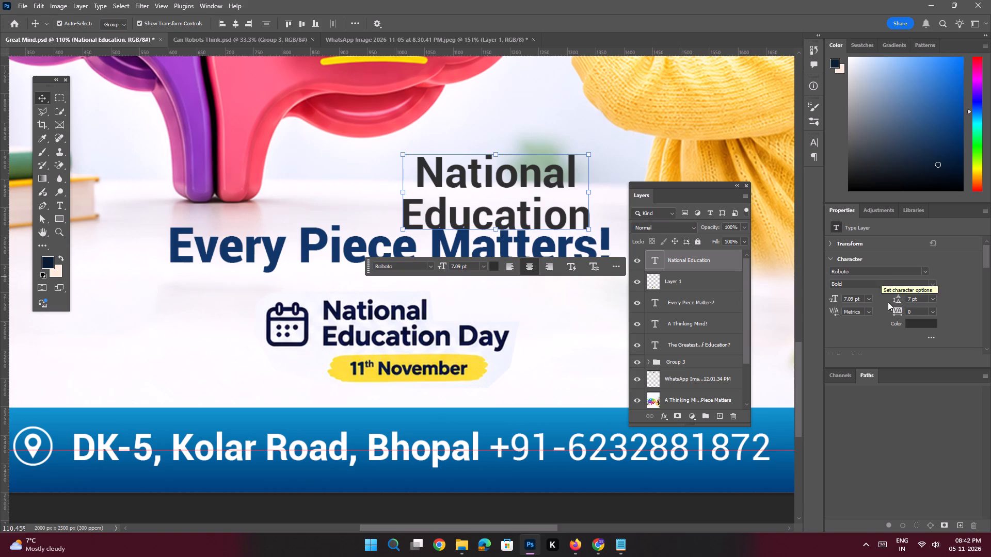
# Left-align the paragraph of the two-line National Education text.
pyautogui.scroll(-11, 880, 307)
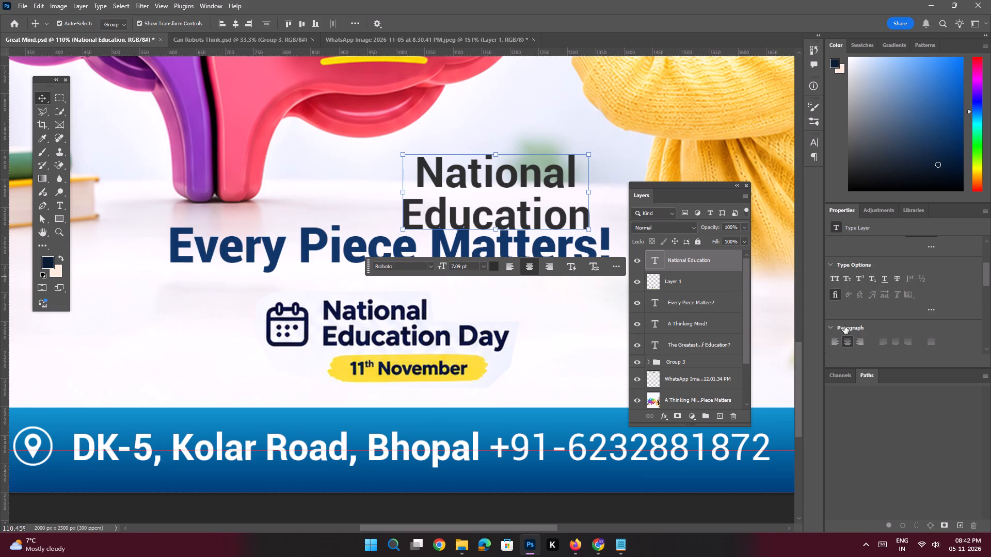
pyautogui.click(832, 337)
# Move the National Education text above the Every Piece Matters! line, just beside the base of the brain illustration.
pyautogui.moveTo(525, 187); pyautogui.dragTo(403, 291)
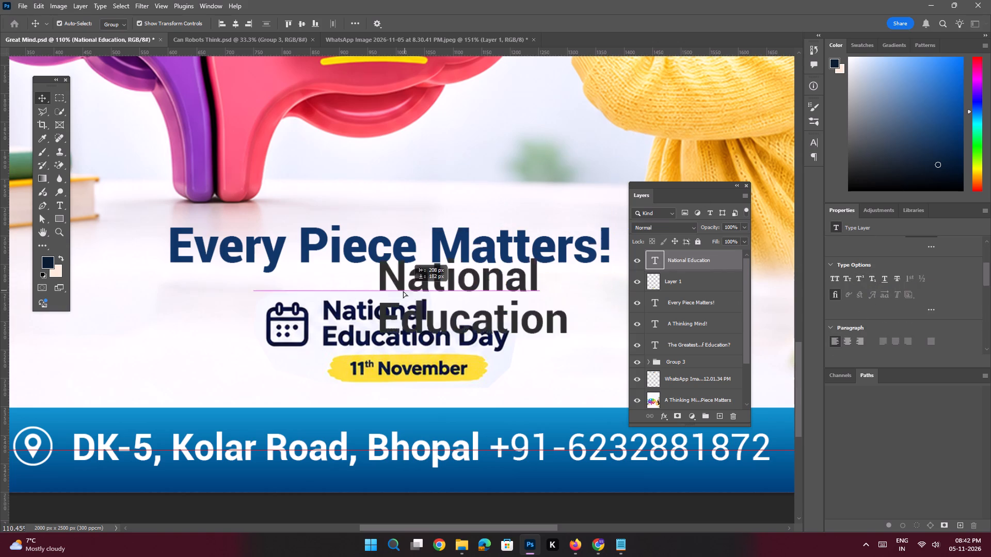
pyautogui.moveTo(403, 291); pyautogui.dragTo(404, 145)
# Add the word Day after Education on the second line of the National Education text.
pyautogui.doubleClick(453, 160)
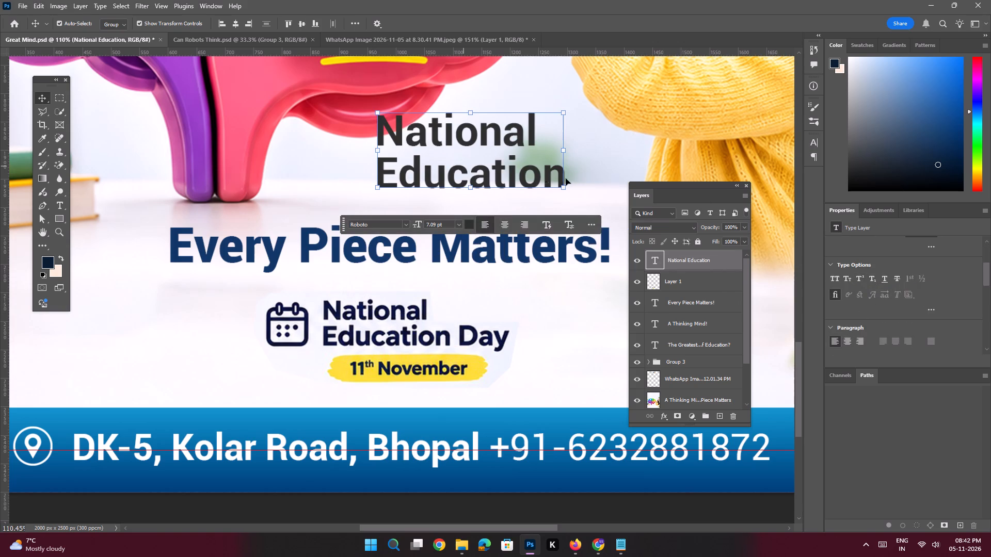
pyautogui.click(567, 174)
pyautogui.press('space')
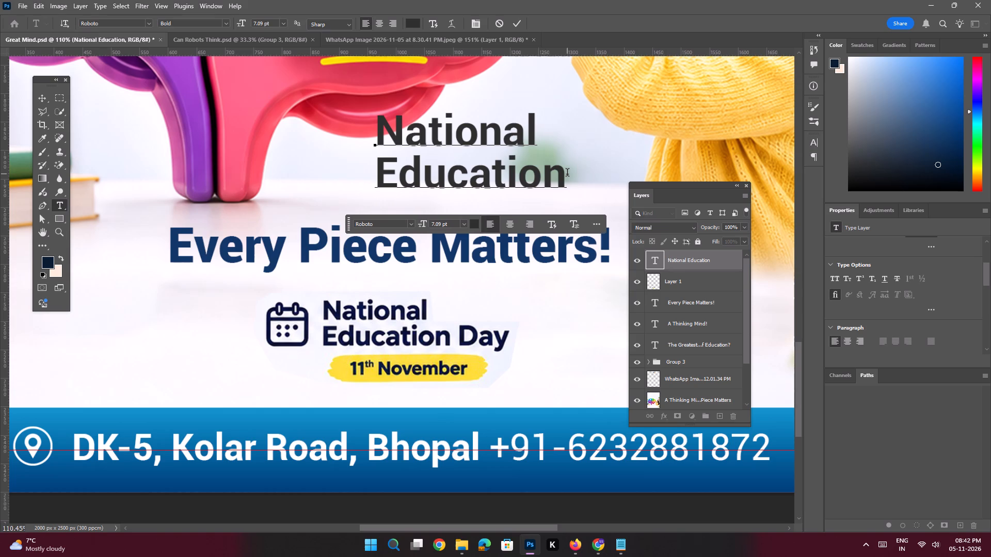
pyautogui.write('Day')
pyautogui.press('Return')
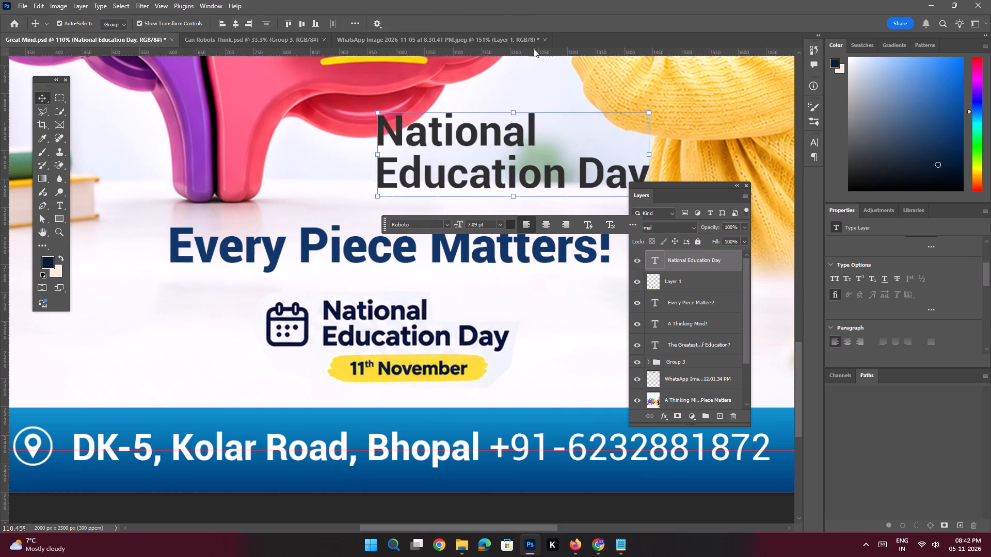
# Reduce the font size of the National Education Day text to 4 pt, trying 6 pt first.
pyautogui.scroll(6, 846, 305)
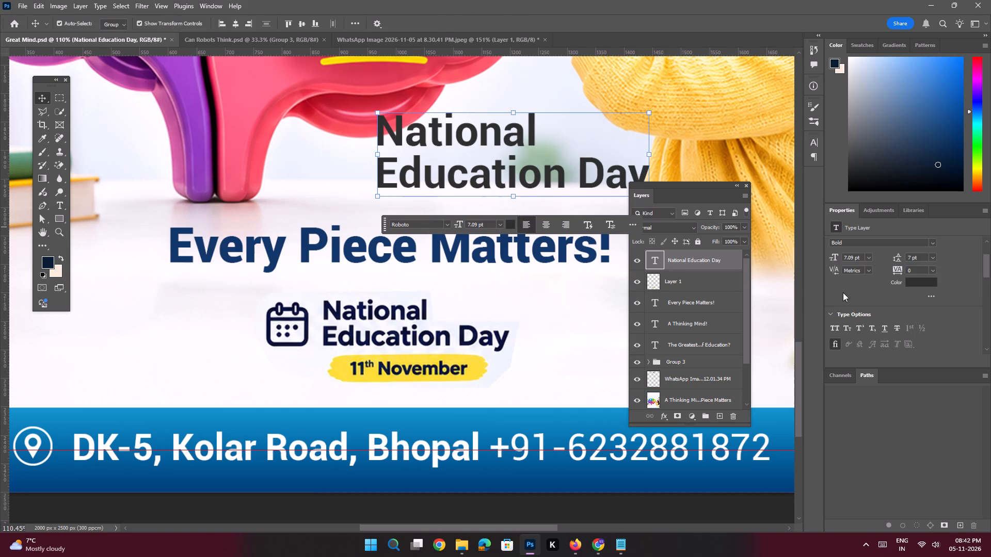
pyautogui.moveTo(853, 258); pyautogui.dragTo(830, 243)
pyautogui.press('6')
pyautogui.press('Return')
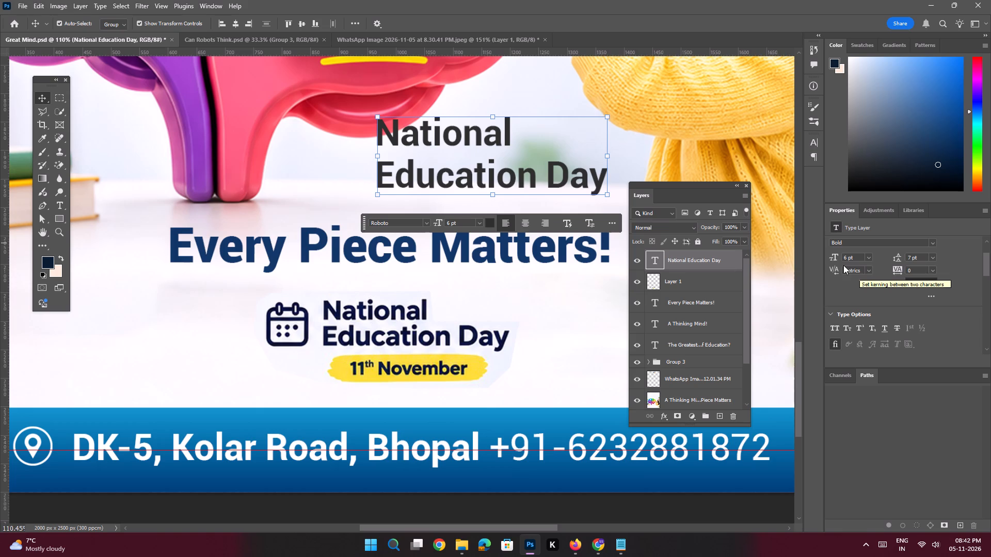
pyautogui.moveTo(848, 258); pyautogui.dragTo(824, 240)
pyautogui.press('4')
pyautogui.press('Return')
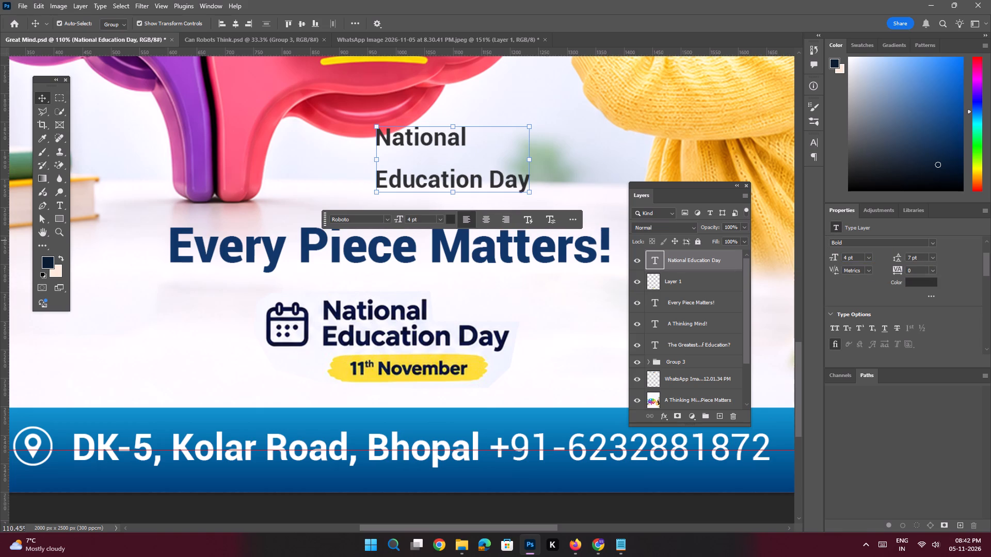
# Set the leading of the National Education Day text to 4 pt.
pyautogui.moveTo(914, 257); pyautogui.dragTo(885, 242)
pyautogui.press('4')
pyautogui.press('Return')
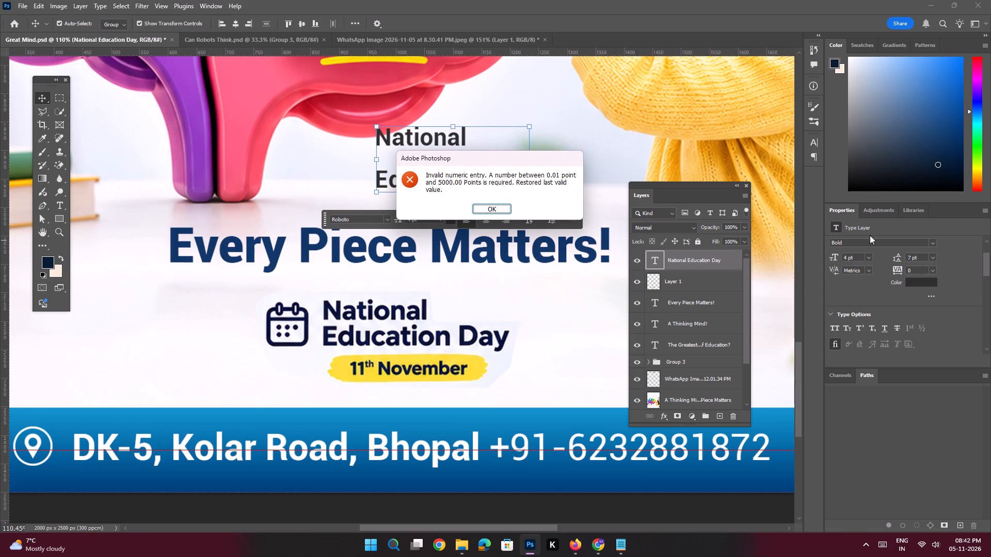
pyautogui.click(492, 212)
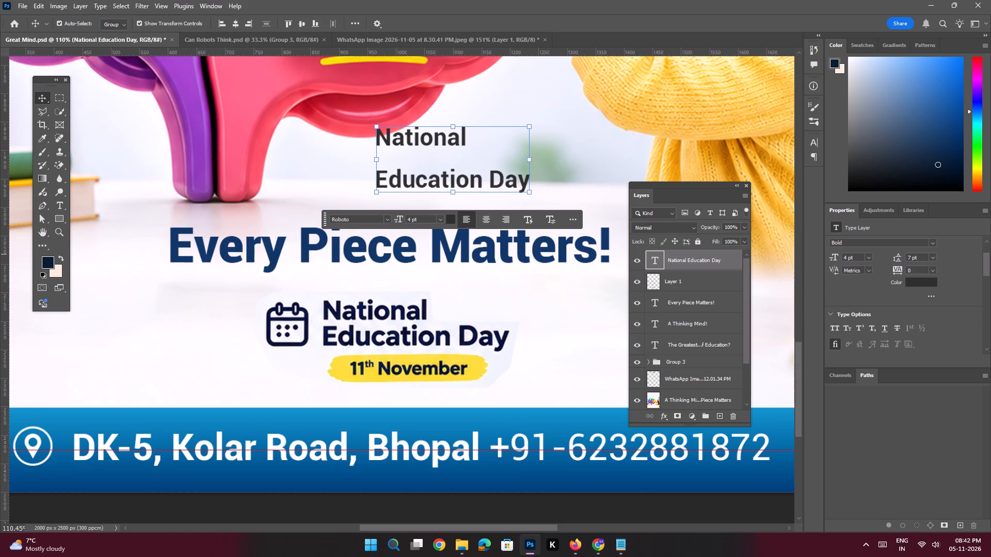
pyautogui.moveTo(912, 257); pyautogui.dragTo(891, 244)
pyautogui.press('4')
pyautogui.press('Return')
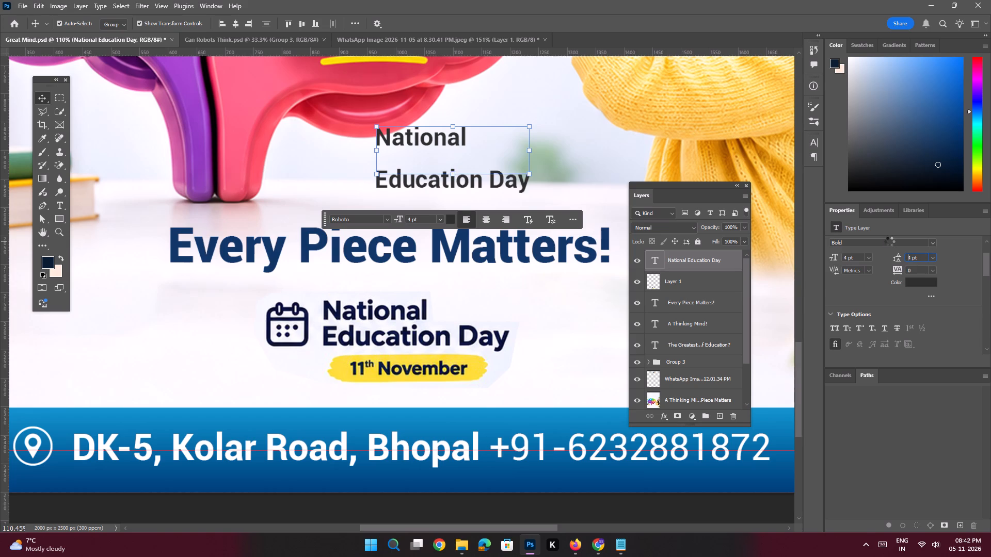
# Move the National Education Day text onto the matching lettering of the badge, aligned with its starting edge beside the calendar icon.
pyautogui.moveTo(435, 144); pyautogui.dragTo(435, 147)
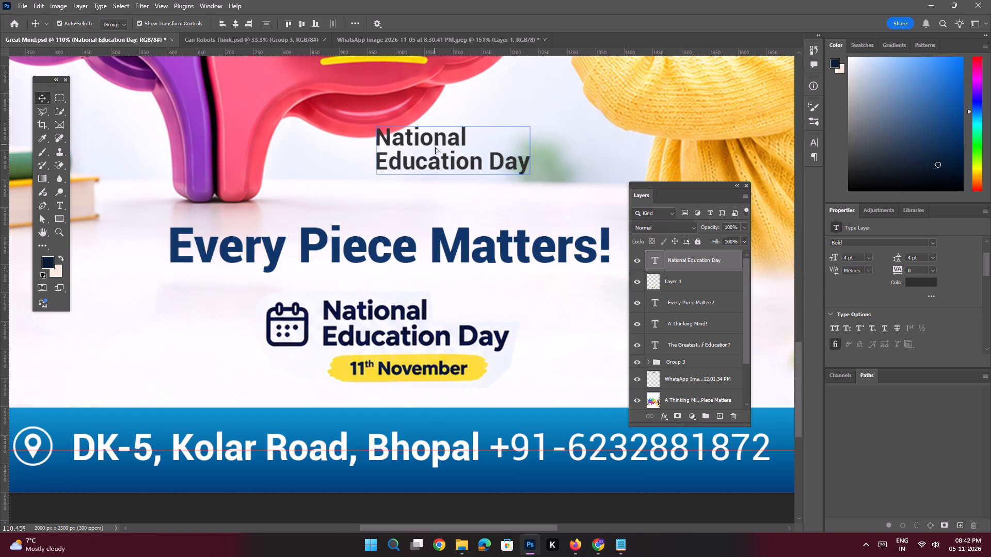
pyautogui.moveTo(435, 147); pyautogui.dragTo(384, 318)
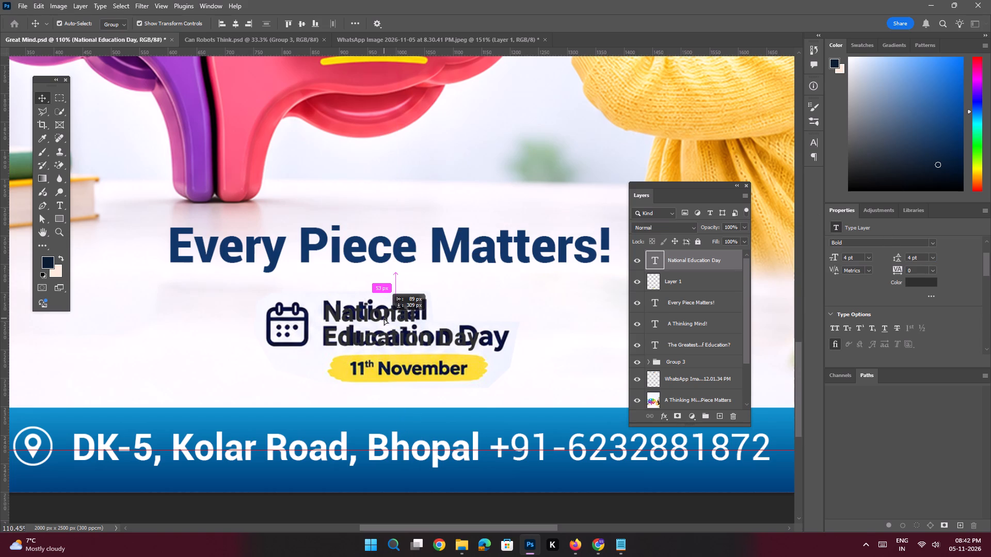
pyautogui.moveTo(384, 318); pyautogui.dragTo(384, 317)
# Start a free transform of the National Education Day text over the badge lettering.
pyautogui.hotkey('ctrl', 't')
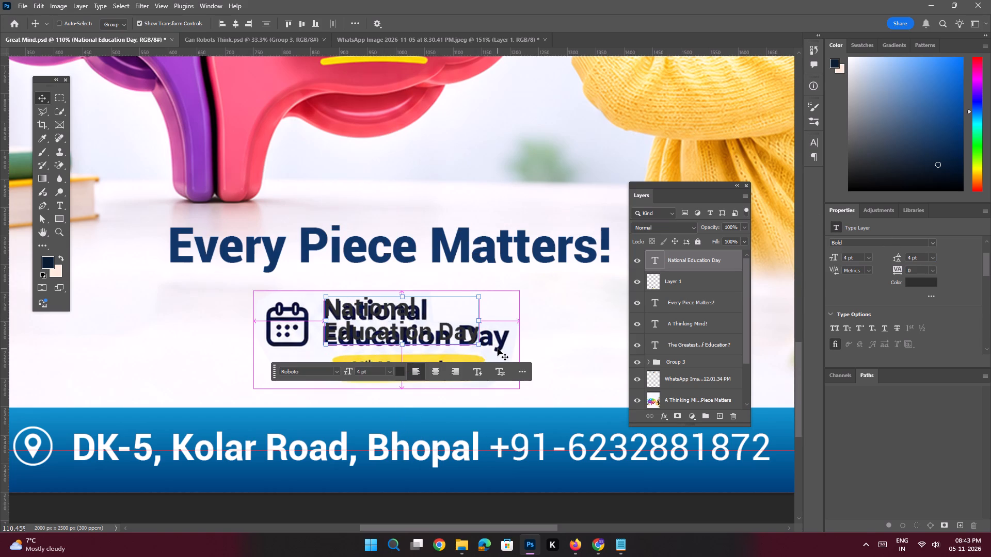
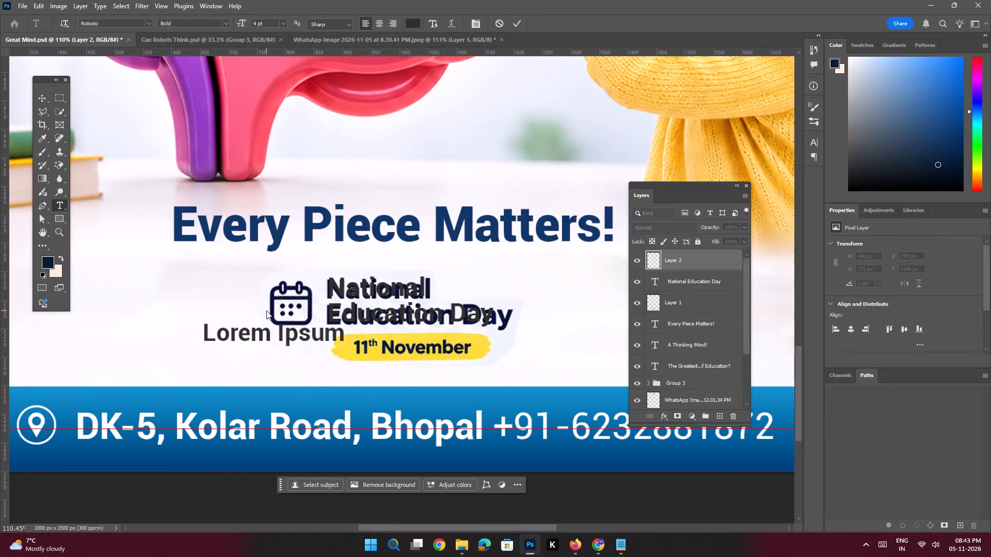
# Paste 11th November as the content of the new text layer beside the badge.
pyautogui.hotkey('ctrl', 'v')
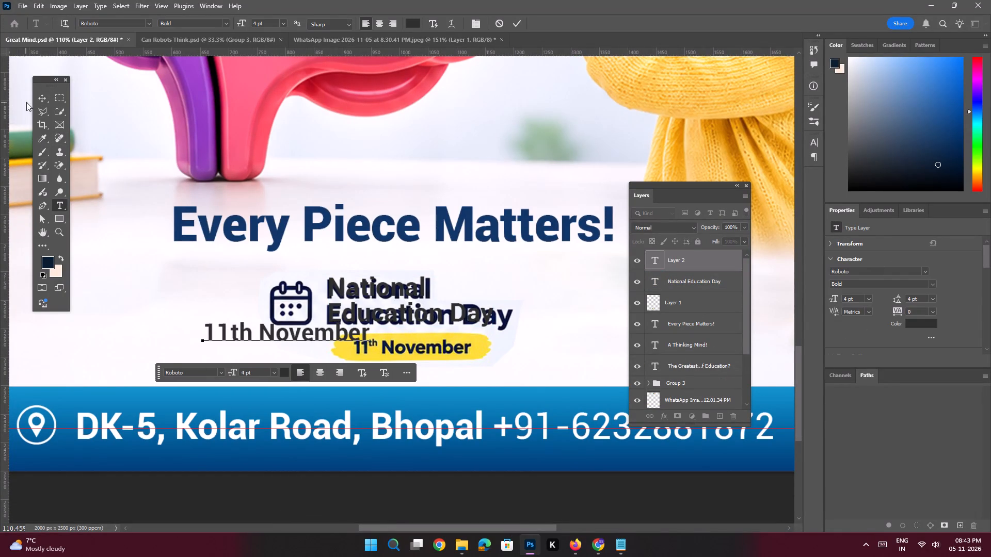
# Format the th in the 11th November text as superscript.
pyautogui.click(38, 100)
pyautogui.doubleClick(231, 334)
pyautogui.click(251, 330)
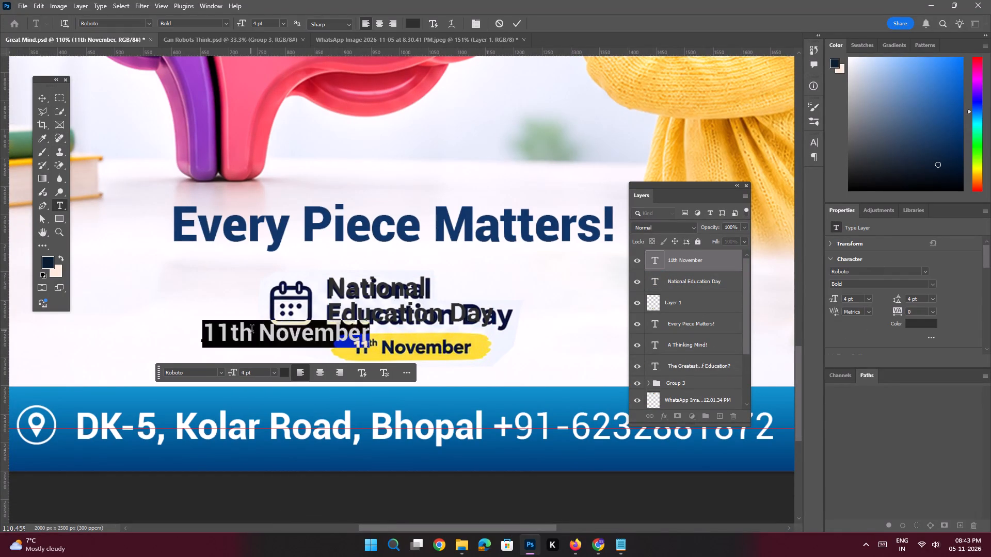
pyautogui.moveTo(252, 332); pyautogui.dragTo(228, 330)
pyautogui.scroll(-5, 902, 285)
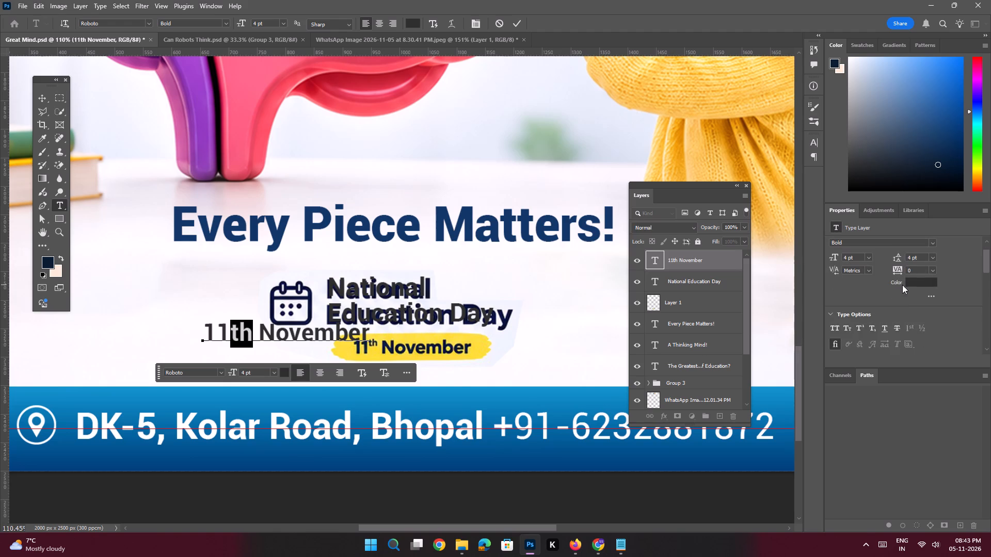
pyautogui.click(862, 329)
pyautogui.press('Return')
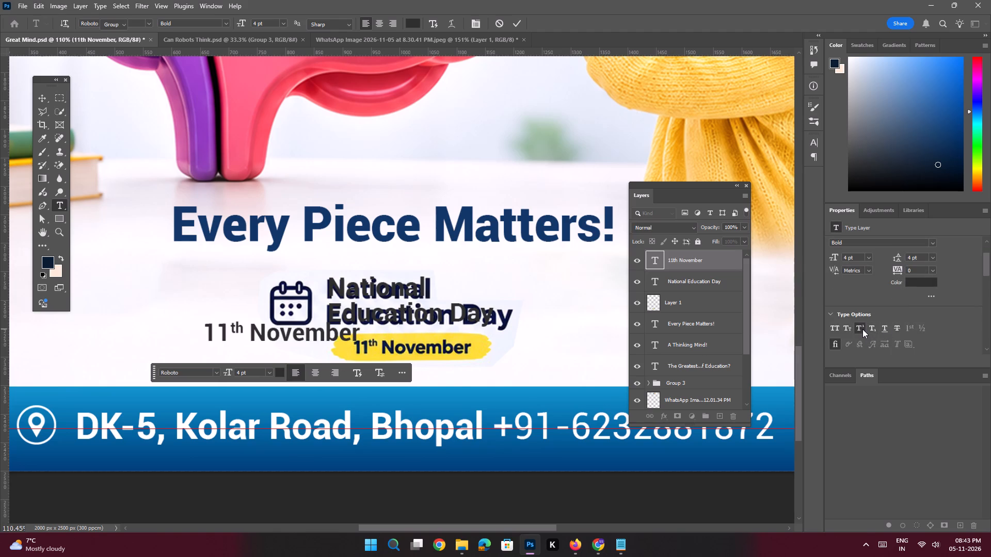
# Move the 11th November text onto the badge's yellow highlight beneath National Education Day.
pyautogui.moveTo(300, 331); pyautogui.dragTo(414, 345)
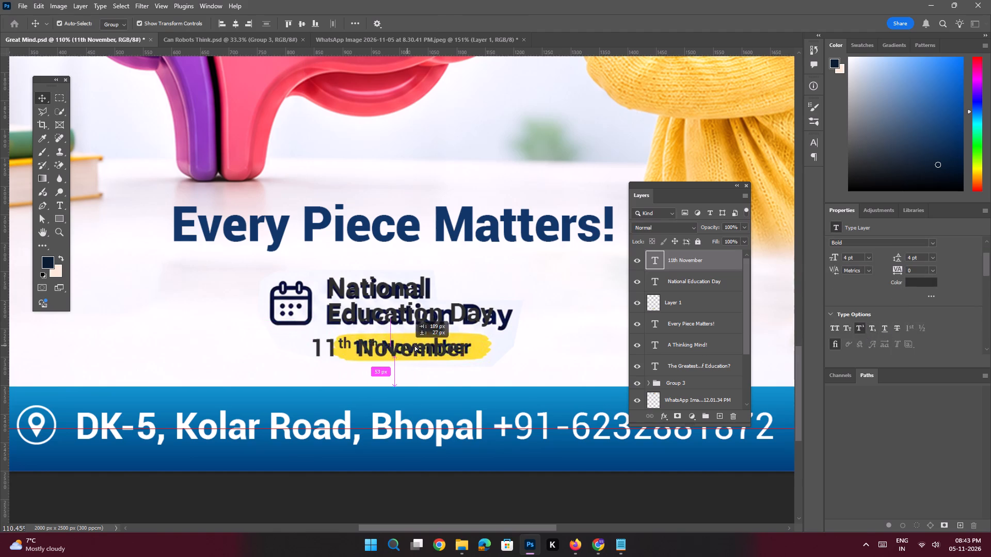
pyautogui.moveTo(414, 345); pyautogui.dragTo(427, 342)
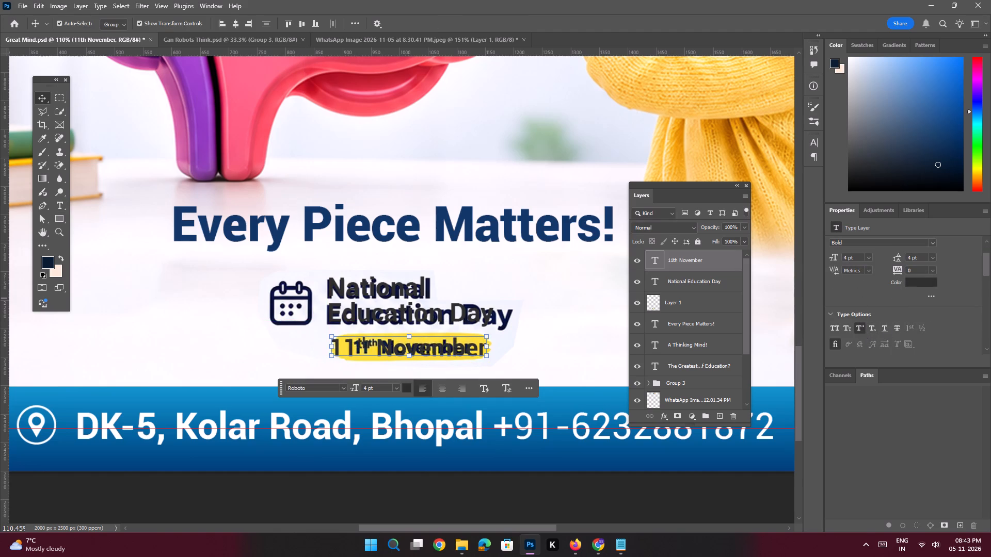
# Set the font size of the 11th November text to 3 pt.
pyautogui.moveTo(848, 258); pyautogui.dragTo(830, 240)
pyautogui.press('3')
pyautogui.press('Return')
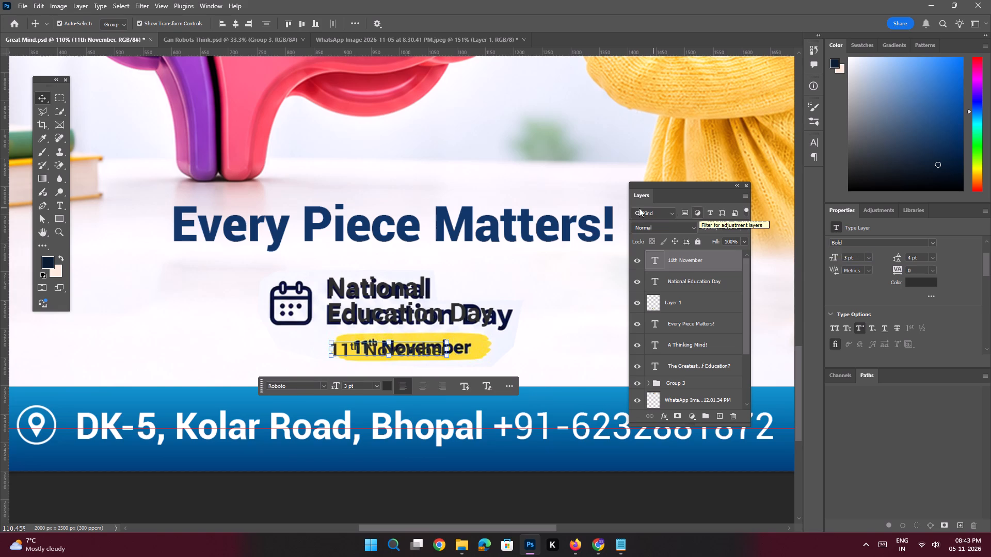
# Move the 11th November text directly under Education Day, aligned with that text's starting edge.
pyautogui.moveTo(403, 351); pyautogui.dragTo(395, 345)
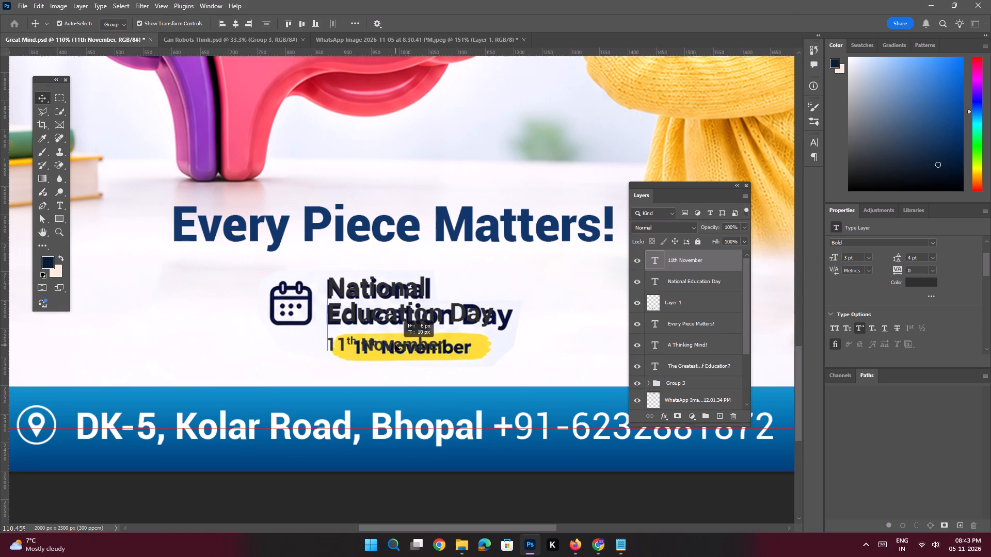
pyautogui.moveTo(395, 345); pyautogui.dragTo(397, 343)
# Outline the badge image's original lettering and yellow highlight with the Polygonal Lasso and delete them, keeping the calendar icon.
pyautogui.click(463, 276)
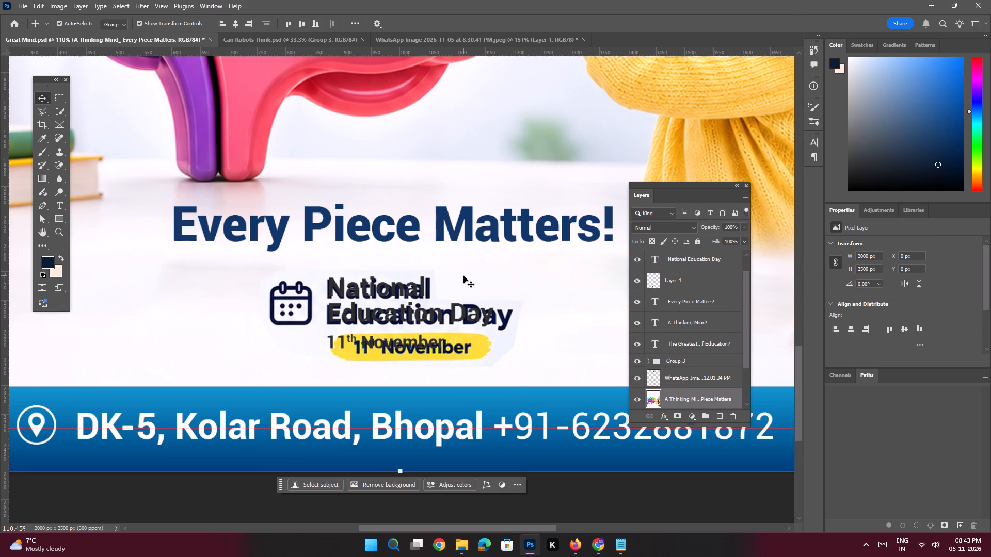
pyautogui.click(512, 334)
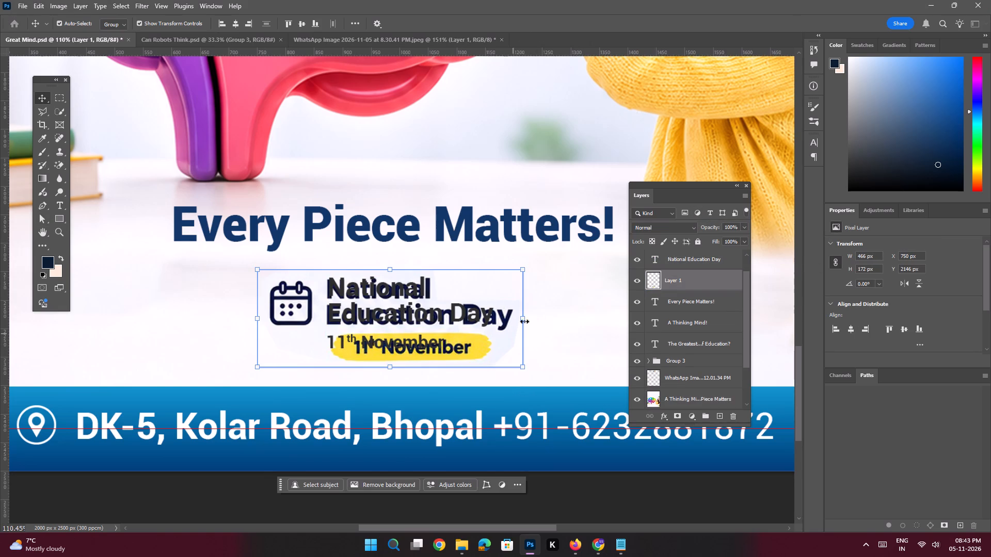
pyautogui.click(39, 116)
pyautogui.click(323, 290)
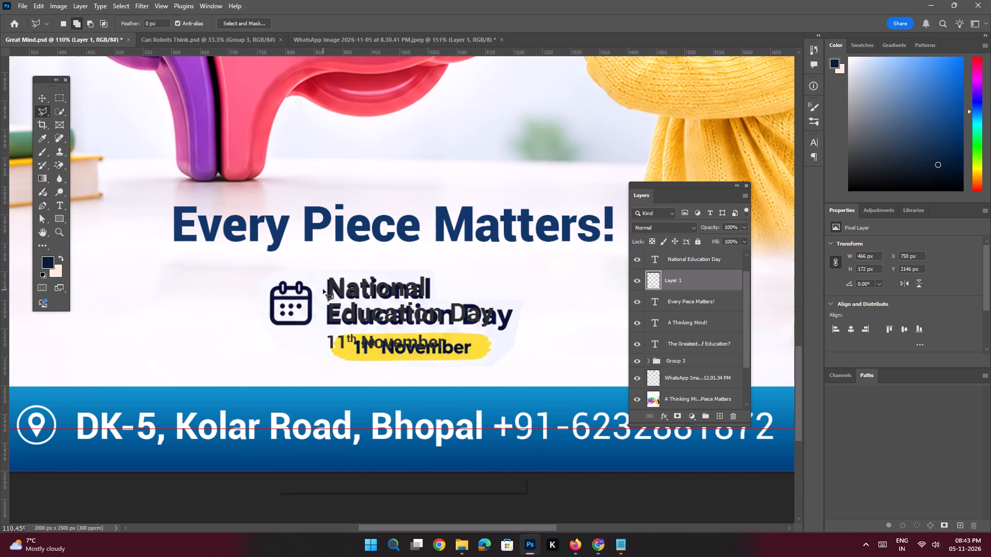
pyautogui.click(325, 267)
pyautogui.click(439, 269)
pyautogui.click(482, 284)
pyautogui.click(520, 301)
pyautogui.click(526, 330)
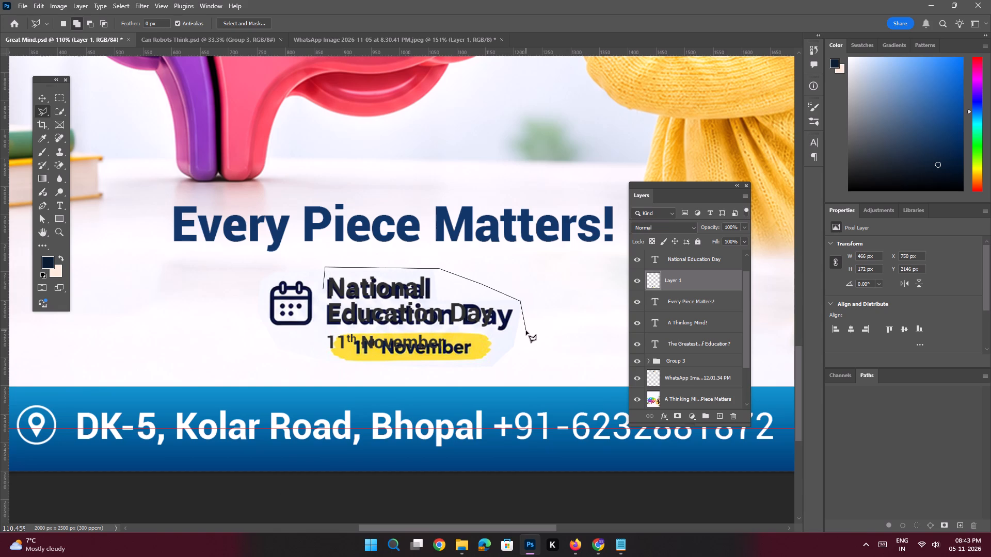
pyautogui.click(521, 342)
pyautogui.click(485, 364)
pyautogui.click(433, 371)
pyautogui.click(325, 362)
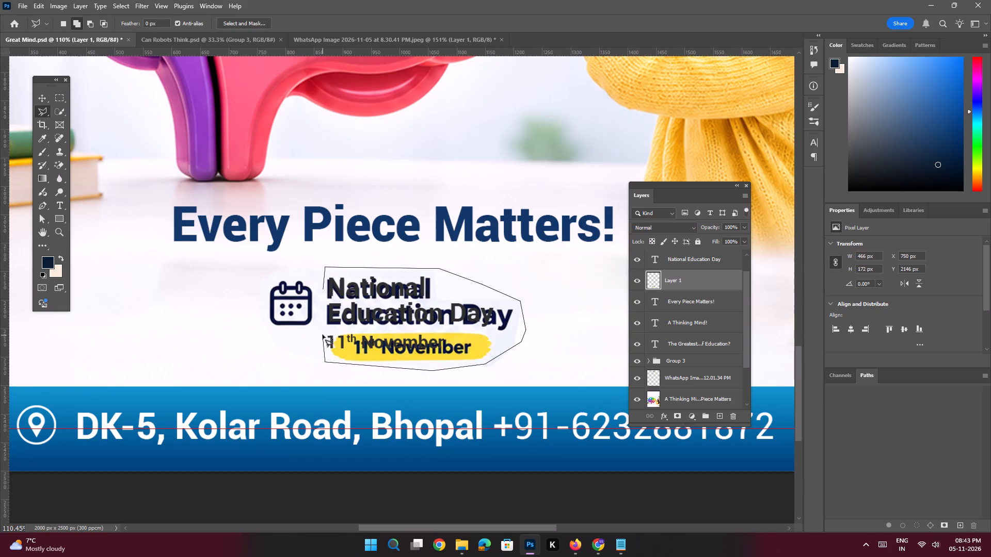
pyautogui.click(323, 335)
pyautogui.doubleClick(322, 285)
pyautogui.press('Delete')
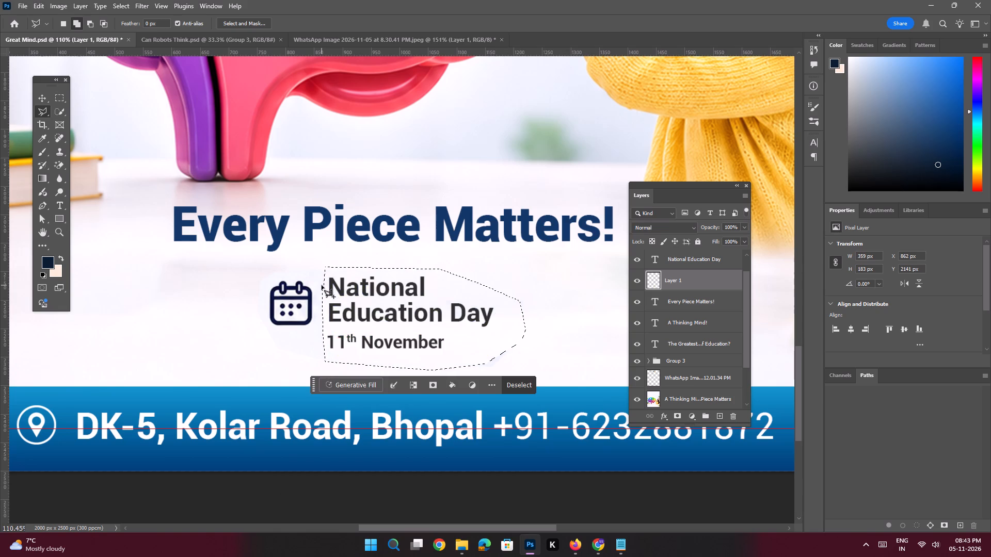
pyautogui.hotkey('ctrl', 'd')
# Nudge the 11th November text slightly up, closer to National Education Day.
pyautogui.press('space')
pyautogui.press('space')
pyautogui.press('space')
pyautogui.press('space')
pyautogui.press('space')
pyautogui.press('space')
pyautogui.press('space')
pyautogui.press('space')
pyautogui.press('space')
pyautogui.press('space')
pyautogui.press('space')
pyautogui.click(396, 288)
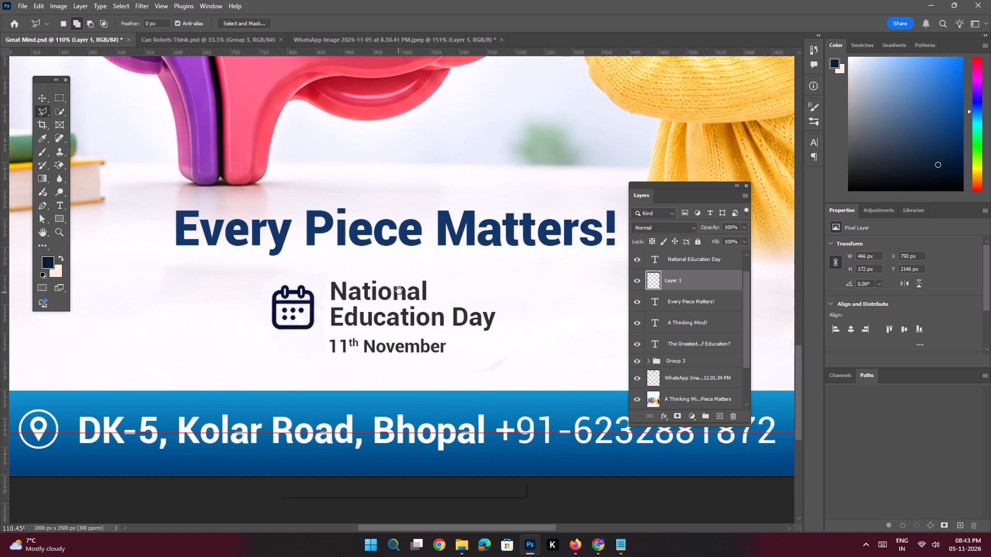
pyautogui.click(44, 99)
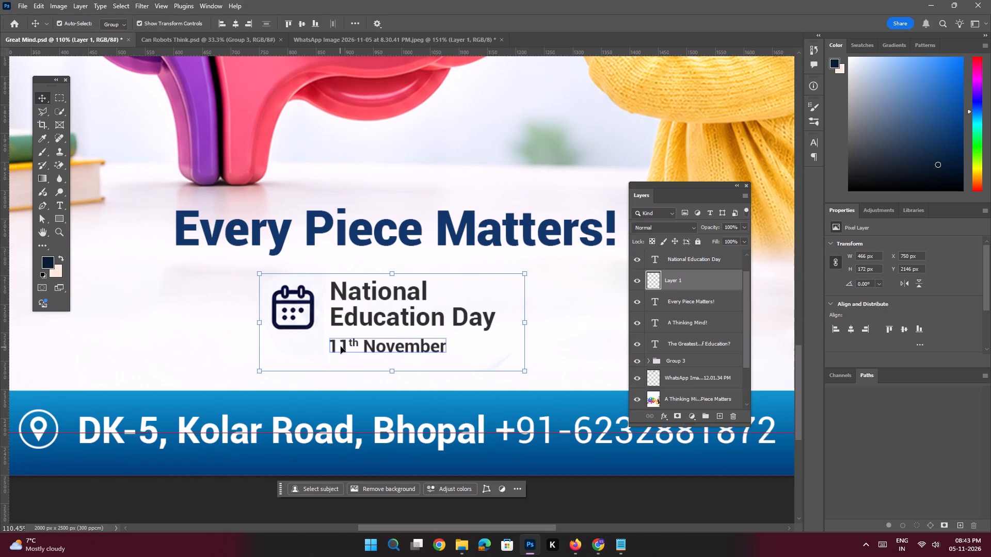
pyautogui.click(341, 346)
pyautogui.keyDown('shift'); pyautogui.click(348, 346); pyautogui.keyUp('shift')
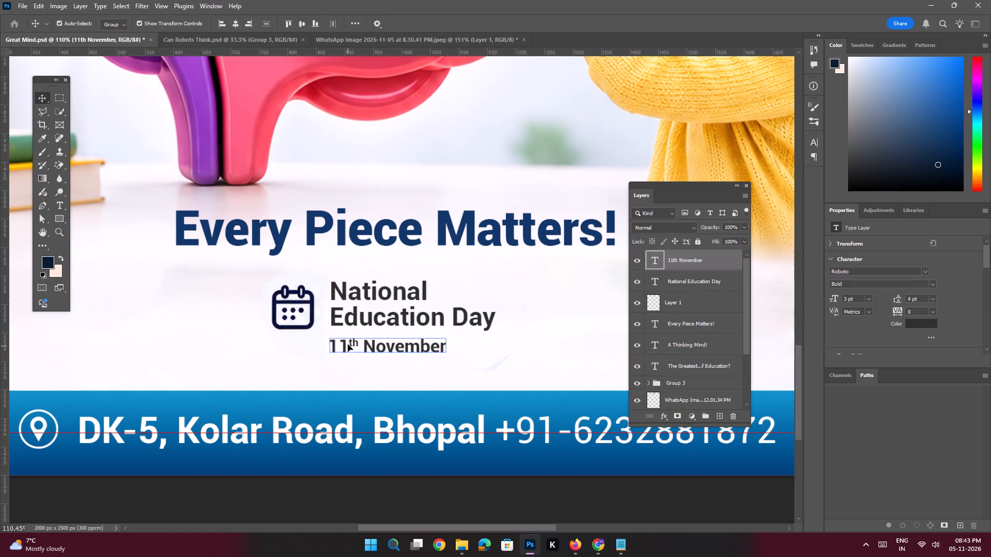
# Recolour the National Education Day text with the dark blue sampled from the Every Piece Matters! heading.
pyautogui.click(364, 312)
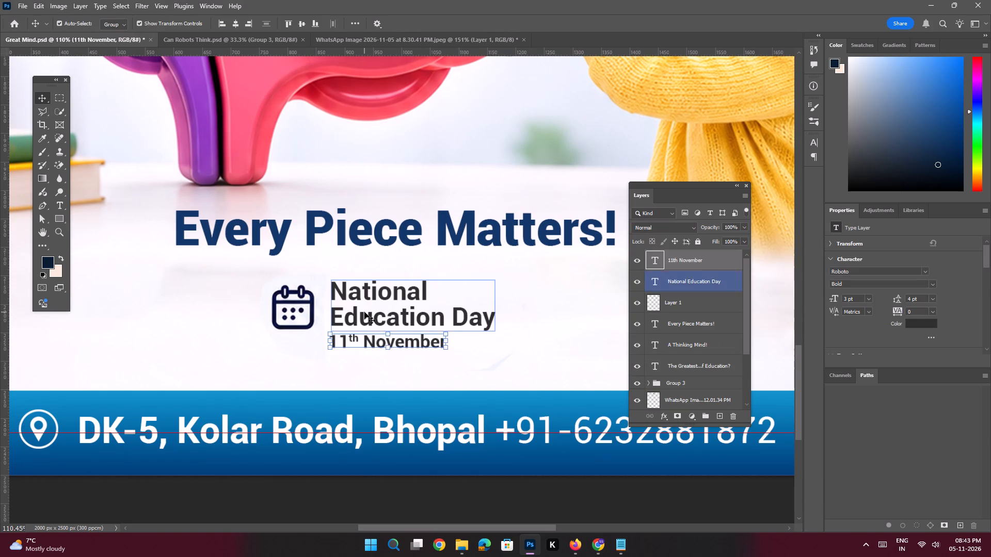
pyautogui.click(926, 326)
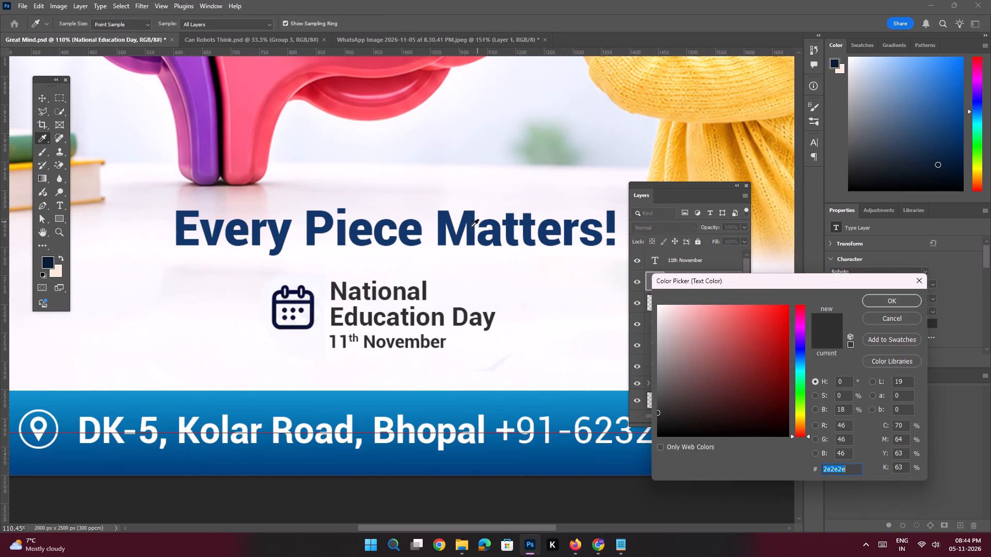
pyautogui.click(472, 227)
pyautogui.press('Return')
pyautogui.press('Return')
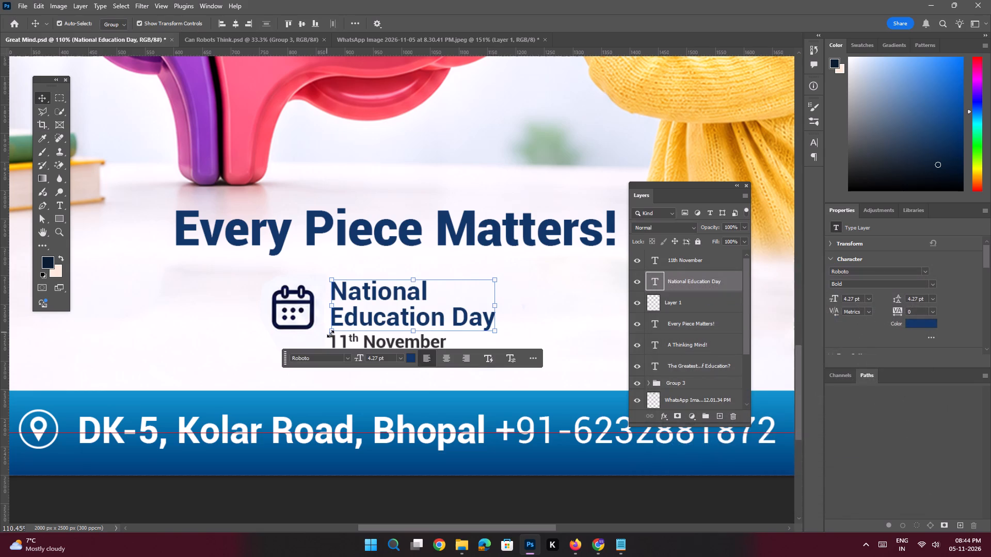
# Move the calendar icon, National Education Day and 11th November text together 50 px down towards the blue address band.
pyautogui.keyDown('shift'); pyautogui.click(345, 345); pyautogui.keyUp('shift')
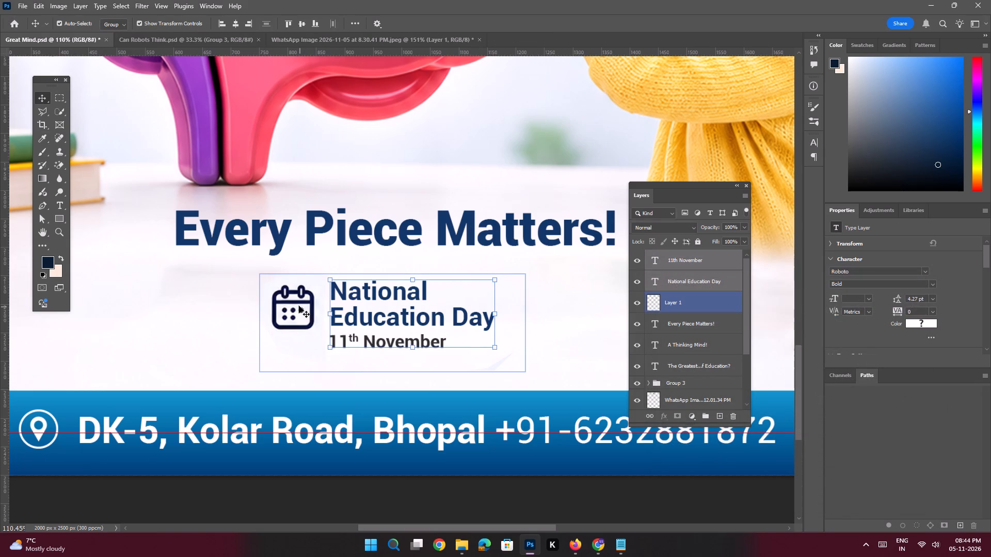
pyautogui.keyDown('shift'); pyautogui.click(299, 306); pyautogui.keyUp('shift')
pyautogui.hotkey('shift', 'Down')
pyautogui.hotkey('shift', 'Down')
pyautogui.hotkey('shift', 'Down')
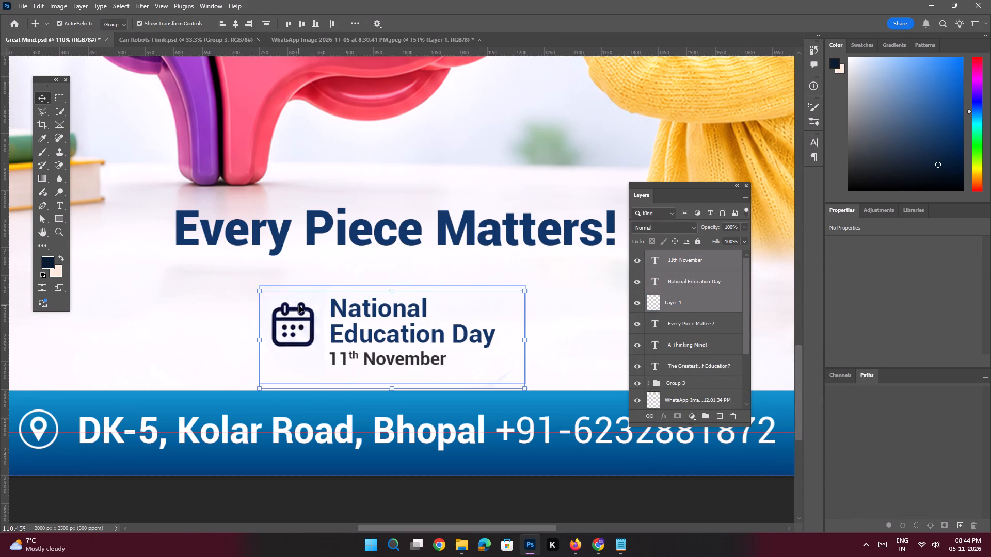
pyautogui.hotkey('shift', 'Down')
pyautogui.hotkey('shift', 'Down')
pyautogui.hotkey('shift', 'Up')
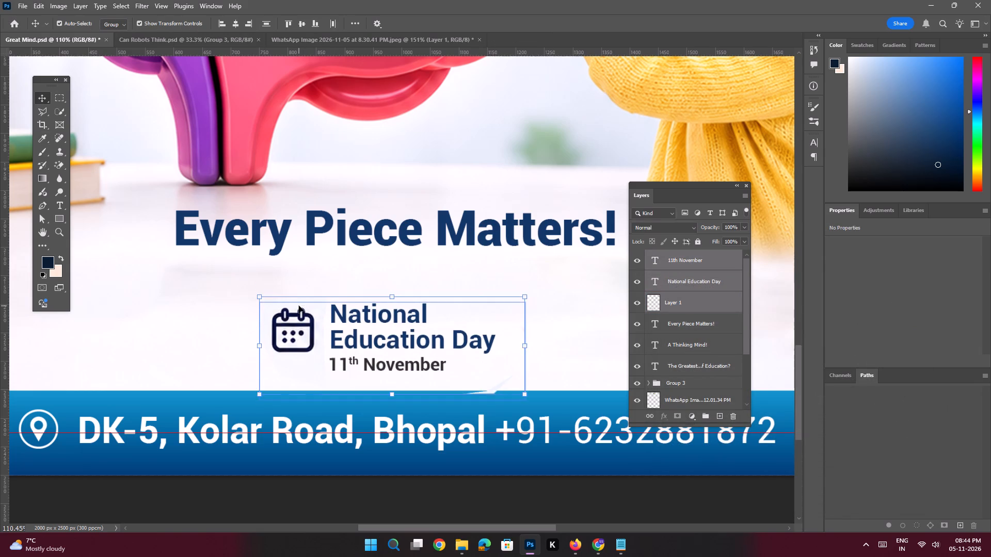
pyautogui.hotkey('shift', 'Up')
pyautogui.hotkey('shift', 'Down')
pyautogui.hotkey('shift', 'Down')
pyautogui.hotkey('shift', 'Down')
pyautogui.hotkey('shift', 'Up')
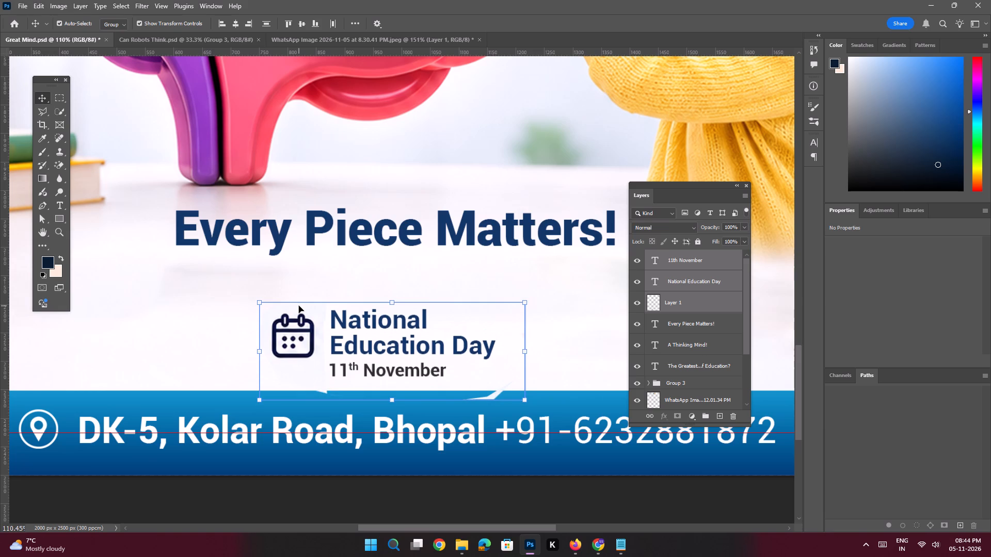
# Erase the larger white leftover of the badge image overlapping the blue band with the Magic Eraser.
pyautogui.click(566, 339)
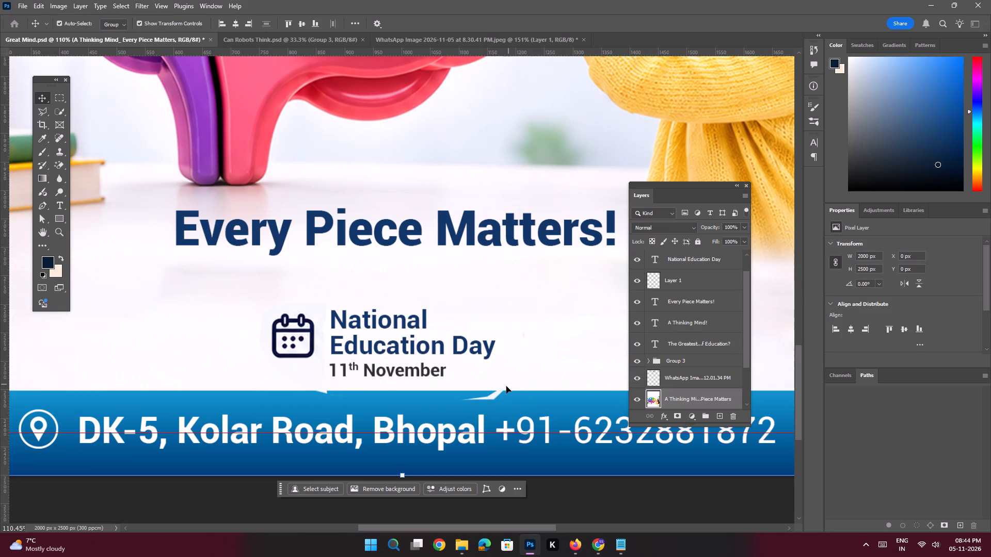
pyautogui.click(495, 396)
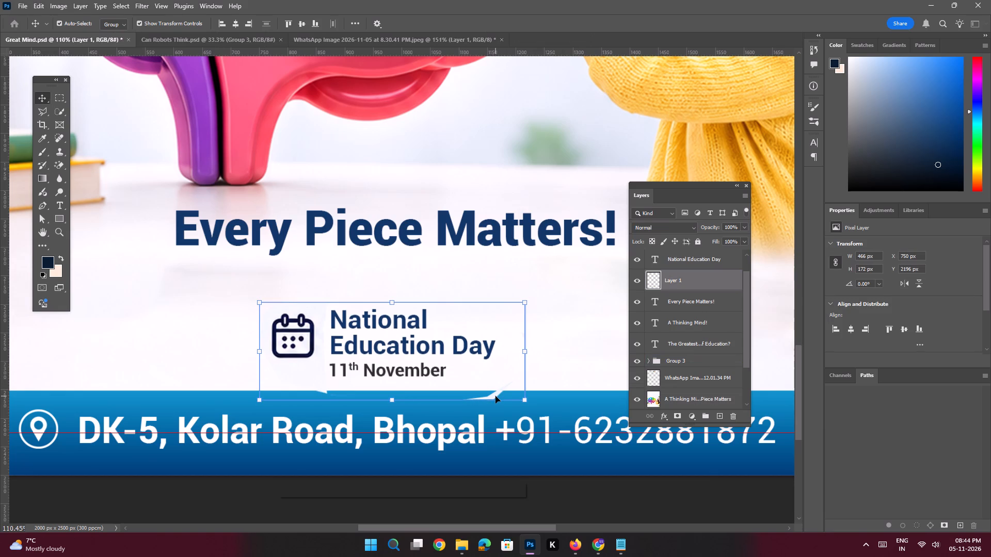
pyautogui.press('e')
pyautogui.click(499, 397)
pyautogui.press('space')
pyautogui.keyDown('ctrl'); pyautogui.moveTo(491, 396); pyautogui.dragTo(498, 399); pyautogui.keyUp('ctrl')
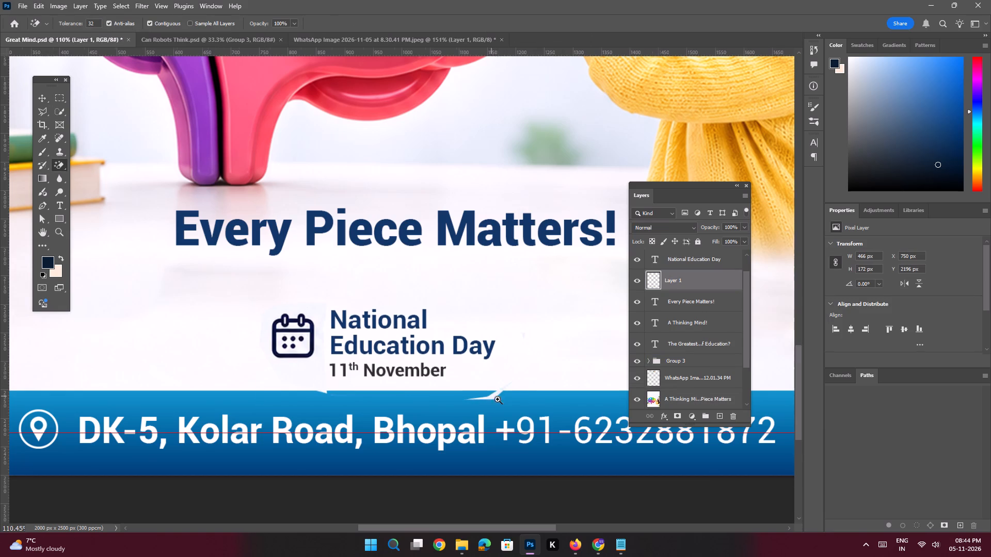
pyautogui.keyDown('ctrl'); pyautogui.moveTo(498, 399); pyautogui.dragTo(535, 435); pyautogui.keyUp('ctrl')
pyautogui.click(502, 399)
# Move the Every Piece Matters! text straight down, closer to the National Education Day block.
pyautogui.press('space')
pyautogui.keyDown('ctrl'); pyautogui.moveTo(506, 383); pyautogui.dragTo(442, 363); pyautogui.keyUp('ctrl')
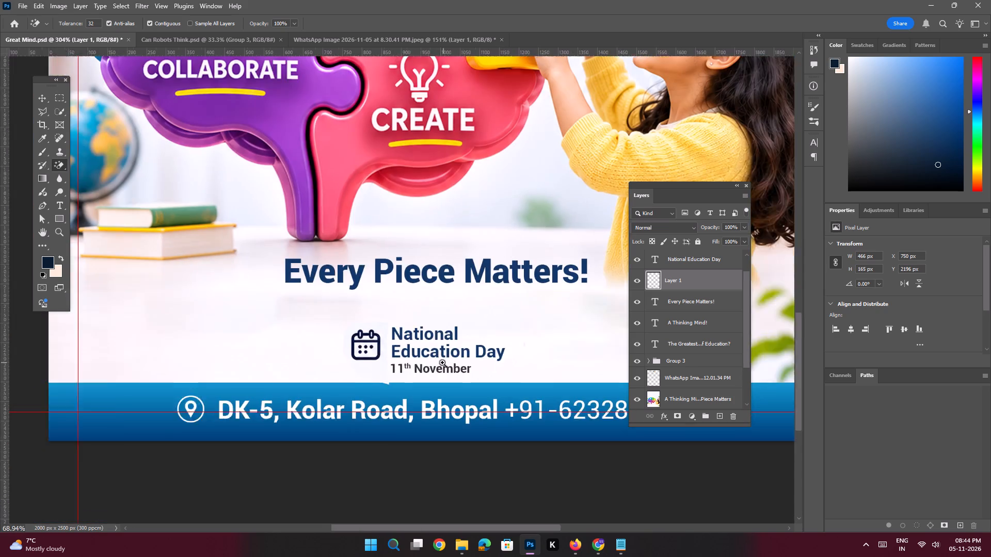
pyautogui.keyDown('ctrl'); pyautogui.moveTo(442, 363); pyautogui.dragTo(442, 362); pyautogui.keyUp('ctrl')
pyautogui.moveTo(430, 334); pyautogui.dragTo(444, 351)
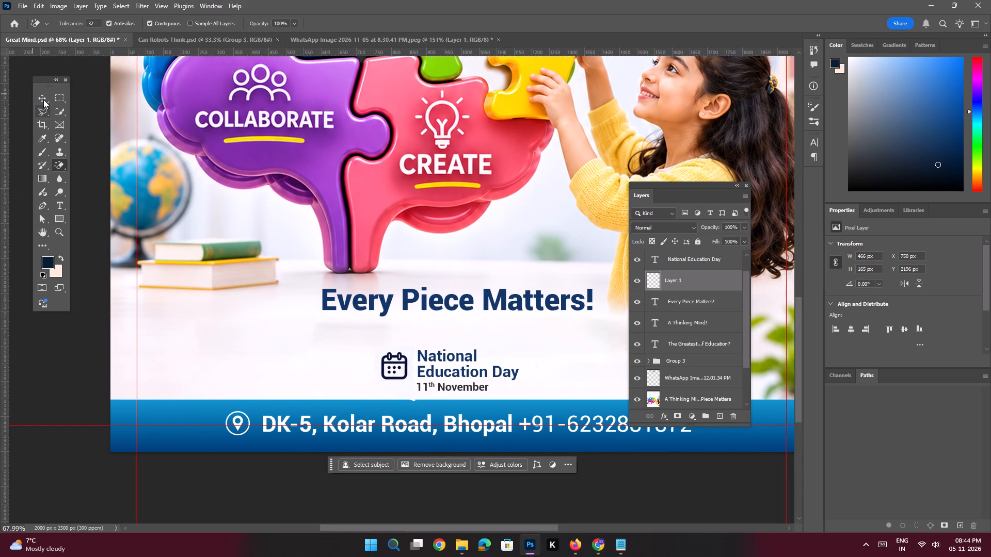
pyautogui.click(43, 100)
pyautogui.click(441, 295)
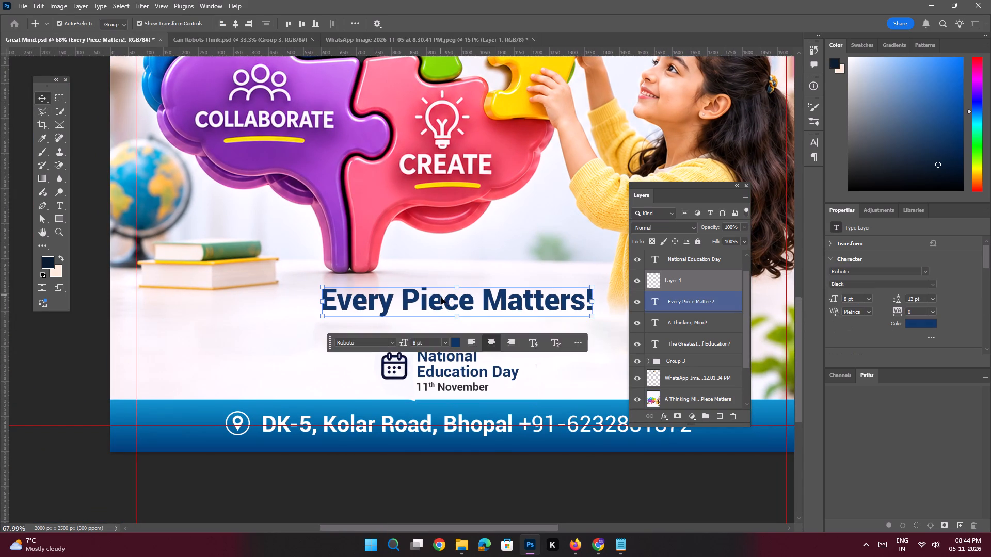
pyautogui.keyDown('shift'); pyautogui.moveTo(441, 298); pyautogui.dragTo(442, 309); pyautogui.keyUp('shift')
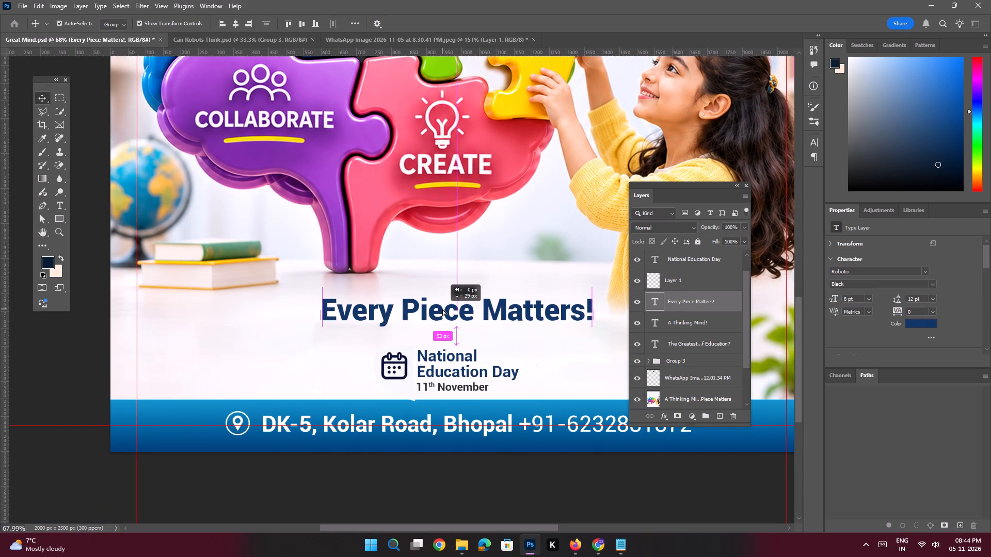
pyautogui.keyDown('shift'); pyautogui.moveTo(442, 309); pyautogui.dragTo(444, 312); pyautogui.keyUp('shift')
# Set the font style of the Every Piece Matters! text to Roboto Regular.
pyautogui.click(934, 288)
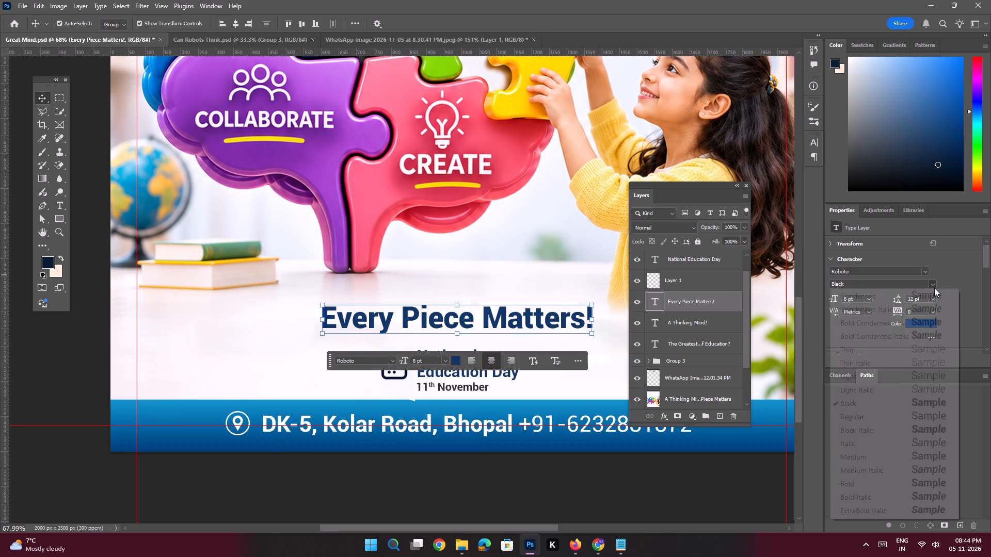
pyautogui.click(849, 414)
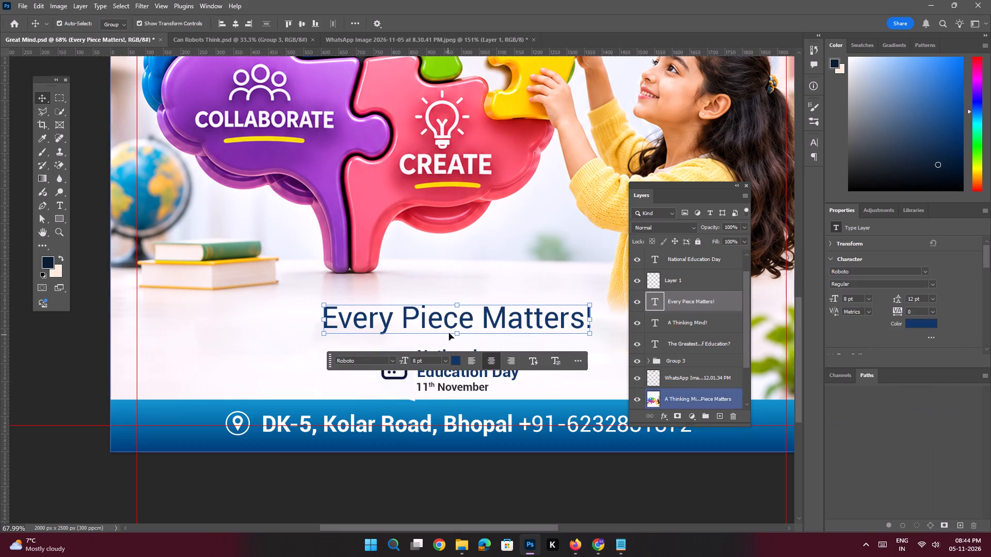
# Move the Every Piece Matters! text slightly back up, away from the National Education Day block.
pyautogui.keyDown('shift'); pyautogui.moveTo(451, 322); pyautogui.dragTo(452, 312); pyautogui.keyUp('shift')
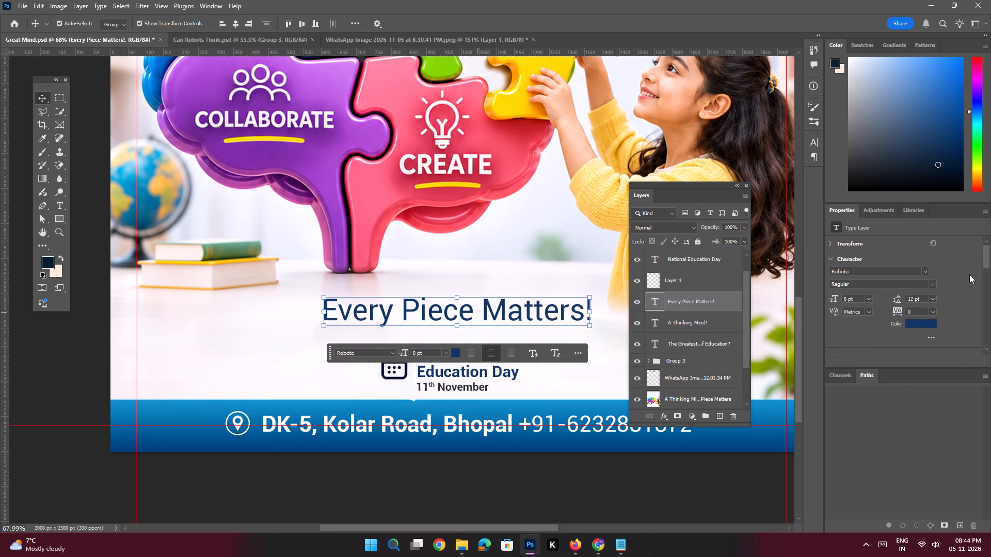
# Set the Every Piece Matters! text to Roboto Medium at 7 pt.
pyautogui.click(936, 285)
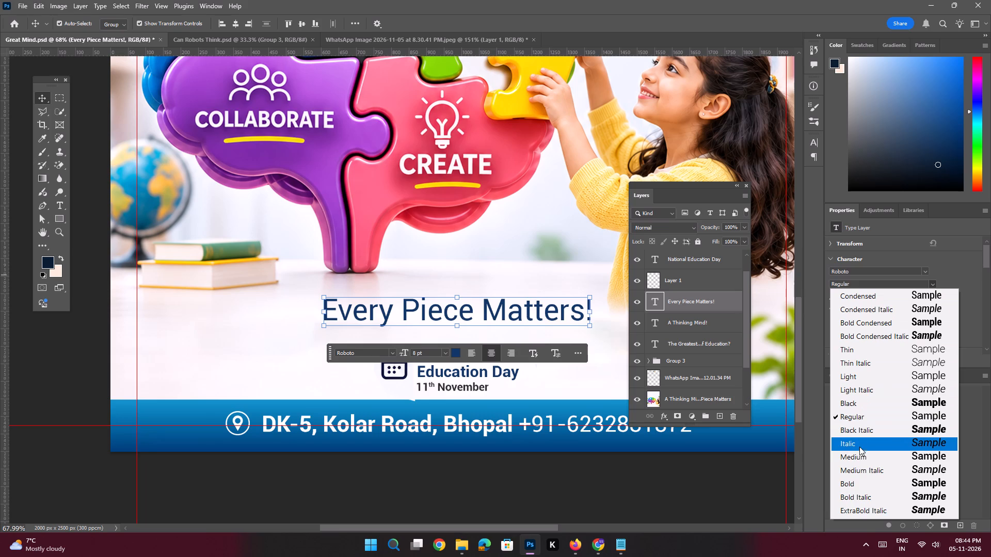
pyautogui.click(858, 454)
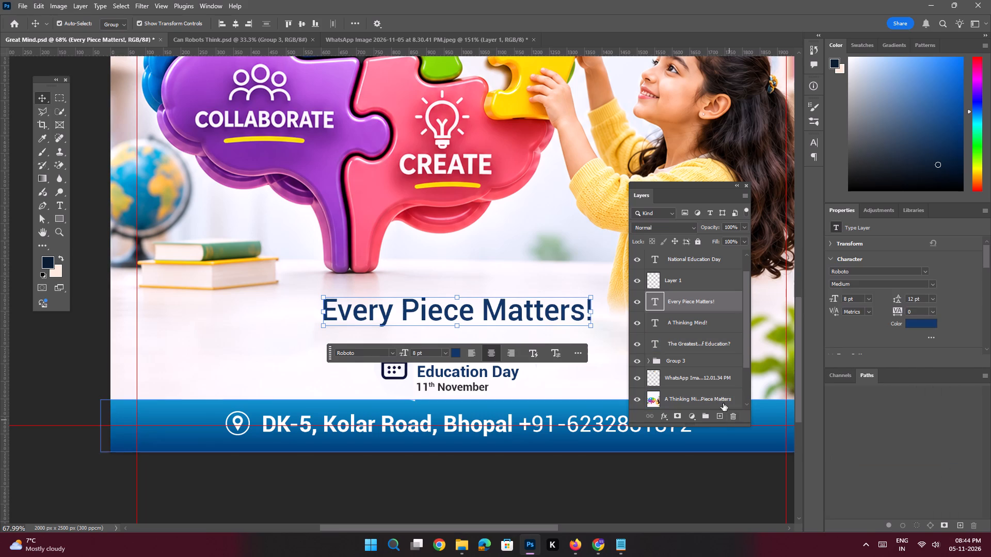
pyautogui.moveTo(848, 297); pyautogui.dragTo(814, 281)
pyautogui.press('7')
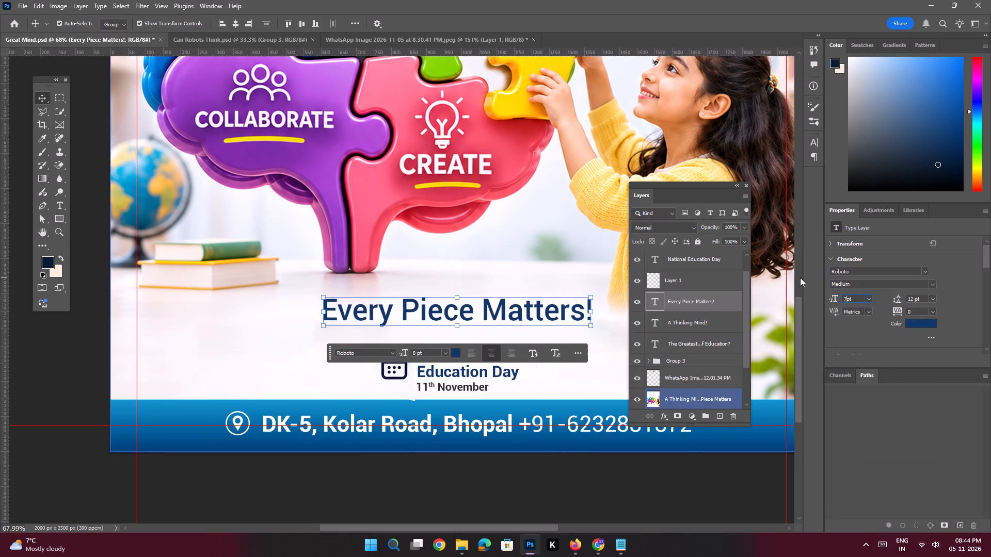
pyautogui.press('Return')
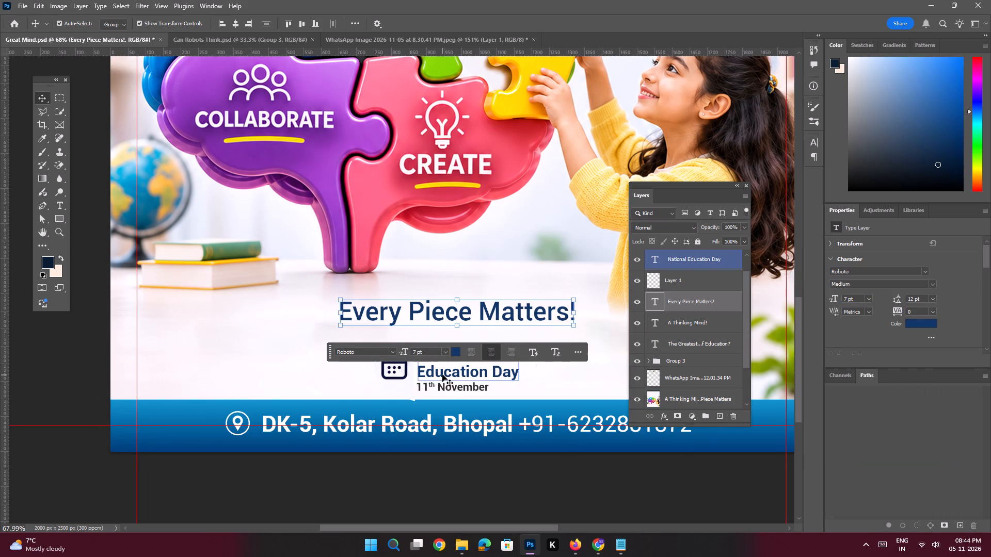
# Group the National Education Day text with the calendar and 11th November badge image.
pyautogui.click(441, 372)
pyautogui.press('space')
pyautogui.keyDown('ctrl'); pyautogui.moveTo(432, 379); pyautogui.dragTo(477, 415); pyautogui.keyUp('ctrl')
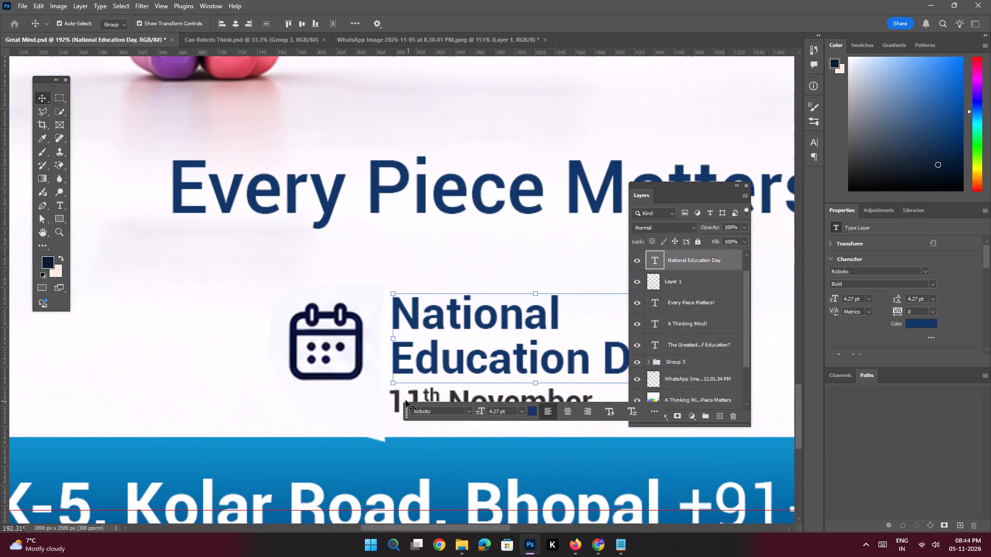
pyautogui.keyDown('shift'); pyautogui.click(396, 398); pyautogui.keyUp('shift')
pyautogui.keyDown('shift'); pyautogui.click(358, 351); pyautogui.keyUp('shift')
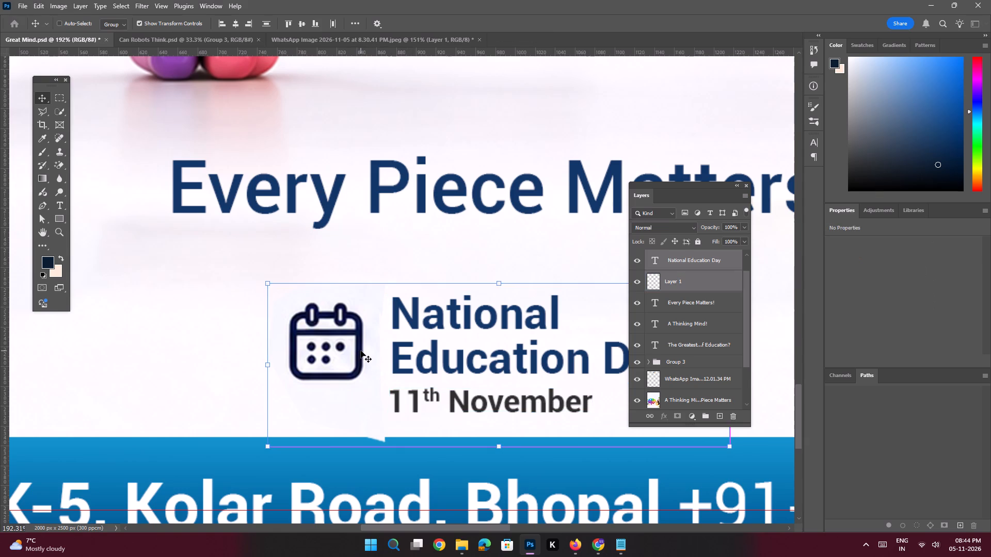
pyautogui.hotkey('ctrl', 'g')
# Enlarge the National Education Day group slightly, scaling it proportionally about its centre.
pyautogui.hotkey('ctrl', 'space')
pyautogui.hotkey('ctrl', 'space')
pyautogui.hotkey('ctrl', 'space')
pyautogui.hotkey('ctrl', 'space')
pyautogui.hotkey('ctrl', 'space')
pyautogui.hotkey('ctrl', 'space')
pyautogui.hotkey('ctrl', 'space')
pyautogui.hotkey('ctrl', 'space')
pyautogui.hotkey('ctrl', 'space')
pyautogui.hotkey('ctrl', 'space')
pyautogui.hotkey('ctrl', 'space')
pyautogui.hotkey('ctrl', 'space')
pyautogui.hotkey('ctrl', 'space')
pyautogui.hotkey('ctrl', 'space')
pyautogui.hotkey('ctrl', 'space')
pyautogui.hotkey('ctrl', 'space')
pyautogui.hotkey('ctrl', 'space')
pyautogui.hotkey('ctrl', 'space')
pyautogui.hotkey('ctrl', 'space')
pyautogui.hotkey('ctrl', 'space')
pyautogui.keyDown('ctrl'); pyautogui.moveTo(396, 312); pyautogui.dragTo(321, 287); pyautogui.keyUp('ctrl')
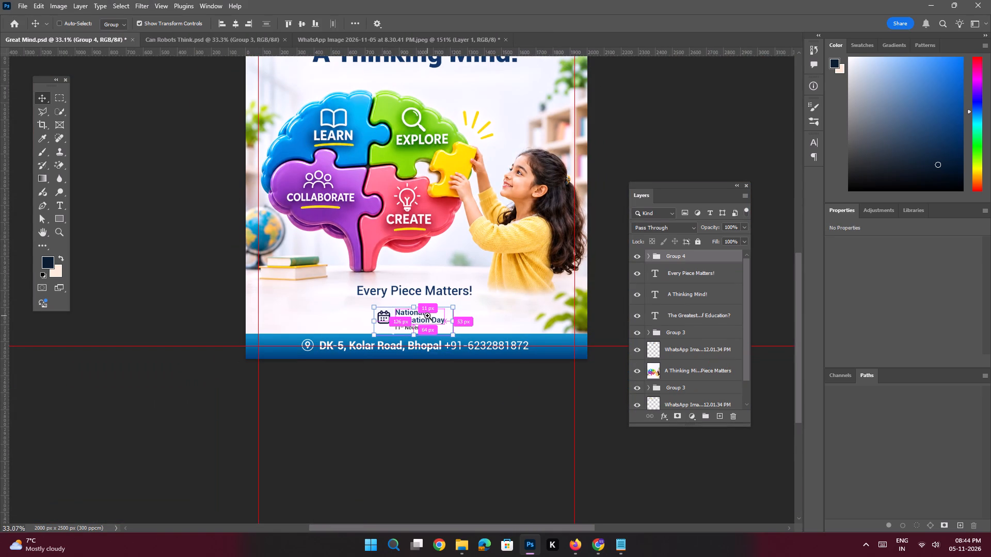
pyautogui.keyDown('ctrl'); pyautogui.moveTo(447, 320); pyautogui.dragTo(469, 339); pyautogui.keyUp('ctrl')
pyautogui.keyDown('alt'); pyautogui.click(458, 343); pyautogui.keyUp('alt')
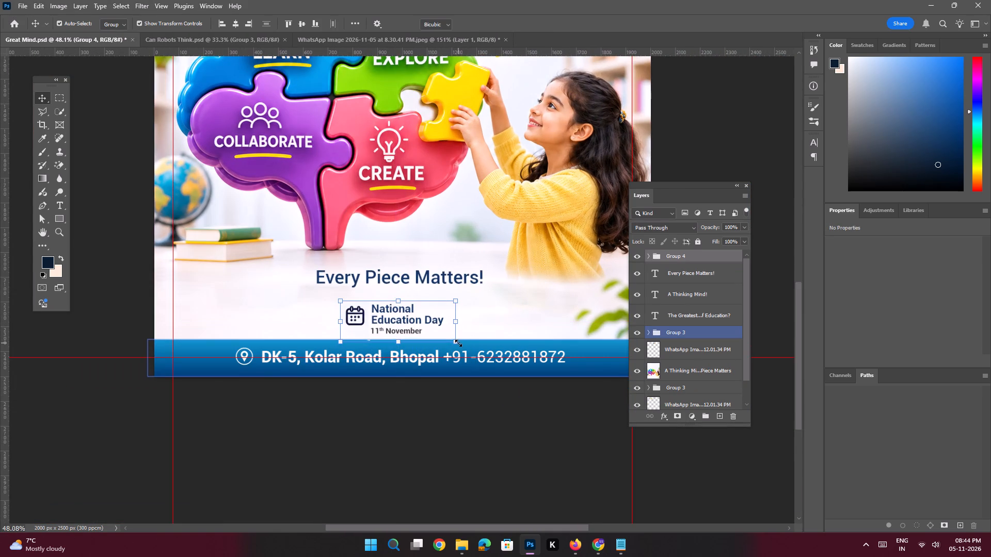
pyautogui.press('Return')
# Nudge the National Education Day group up, away from the blue contact band.
pyautogui.hotkey('shift', 'Up')
pyautogui.hotkey('shift', 'Up')
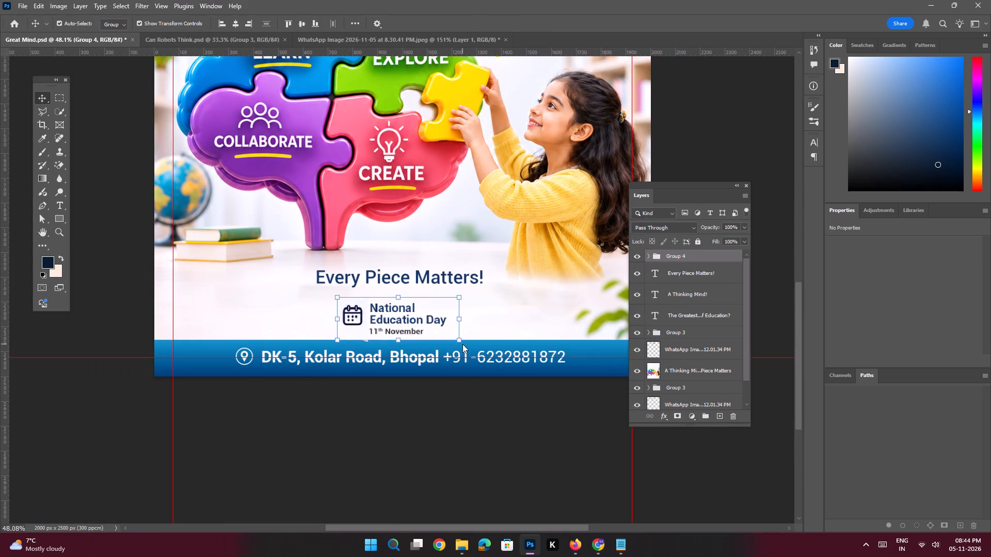
pyautogui.hotkey('shift', 'Up')
pyautogui.hotkey('shift', 'Up')
pyautogui.hotkey('ctrl', '0')
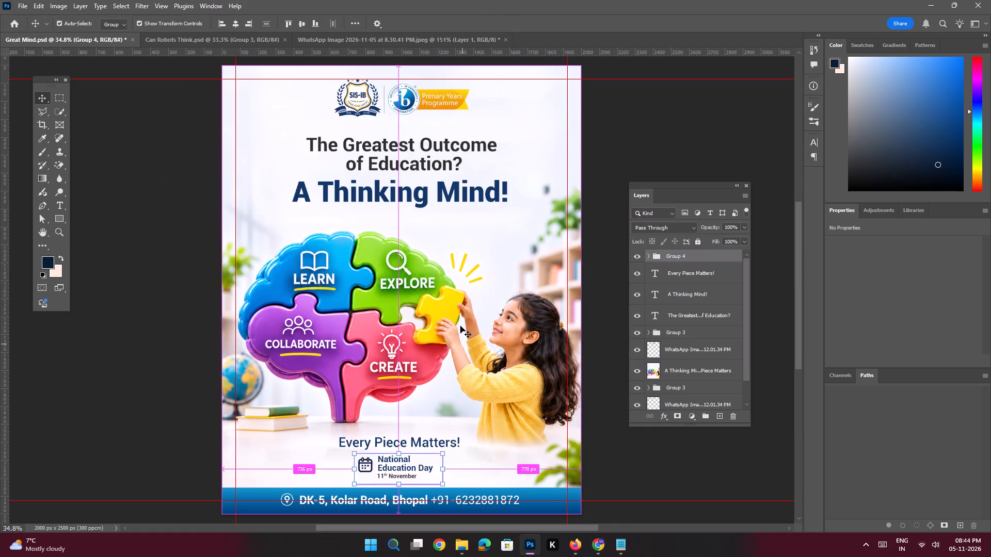
pyautogui.click(171, 317)
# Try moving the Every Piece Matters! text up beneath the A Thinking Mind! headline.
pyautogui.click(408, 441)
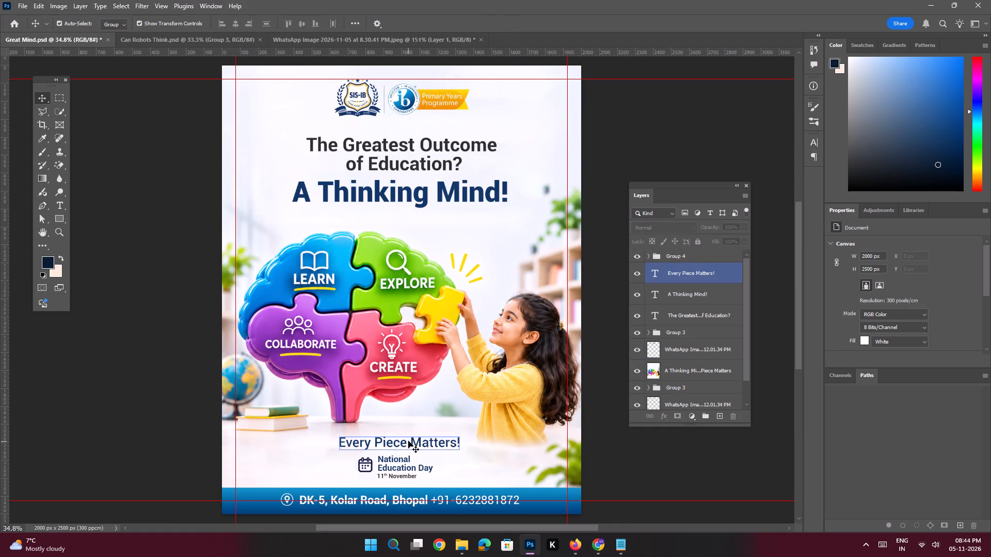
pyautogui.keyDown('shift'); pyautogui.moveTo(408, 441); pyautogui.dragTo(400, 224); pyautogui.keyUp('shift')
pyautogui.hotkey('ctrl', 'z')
# Nudge the National Education Day group back down slightly to widen its gap below the Every Piece Matters! text.
pyautogui.press('space')
pyautogui.press('space')
pyautogui.press('space')
pyautogui.press('space')
pyautogui.press('space')
pyautogui.moveTo(435, 397); pyautogui.dragTo(438, 364)
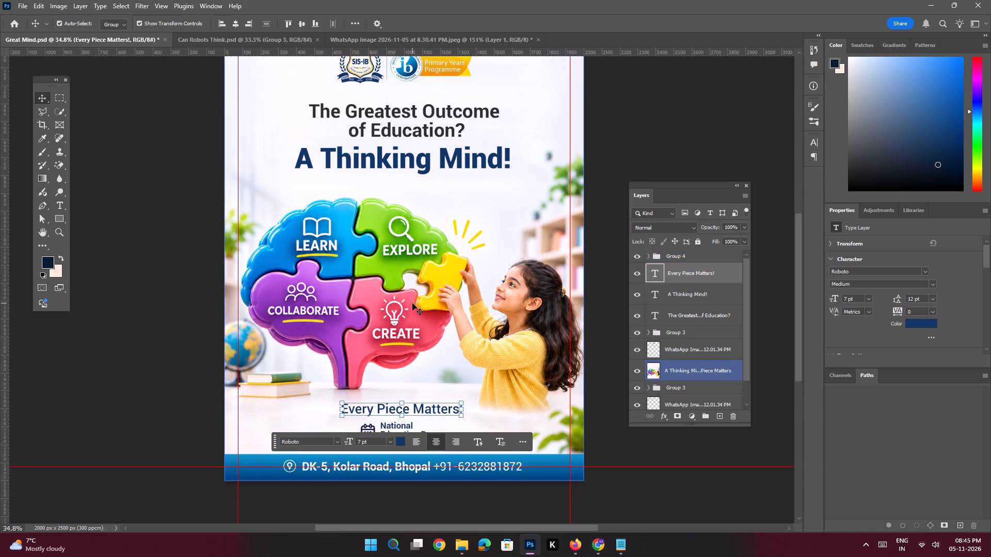
pyautogui.click(412, 303)
pyautogui.press('space')
pyautogui.press('space')
pyautogui.press('space')
pyautogui.press('space')
pyautogui.press('space')
pyautogui.press('space')
pyautogui.press('space')
pyautogui.press('space')
pyautogui.press('space')
pyautogui.moveTo(411, 331); pyautogui.dragTo(410, 293)
pyautogui.keyDown('ctrl'); pyautogui.moveTo(381, 387); pyautogui.dragTo(408, 409); pyautogui.keyUp('ctrl')
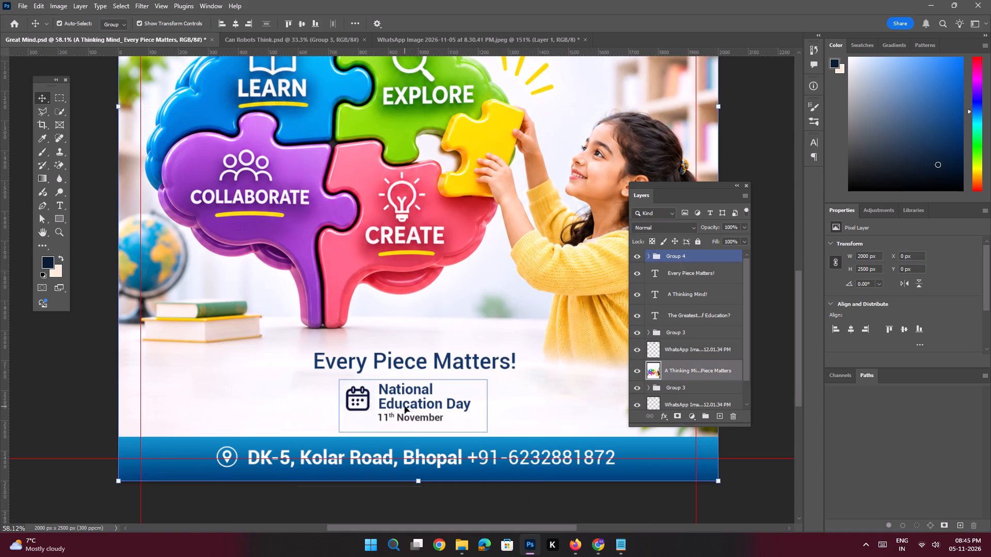
pyautogui.click(405, 406)
pyautogui.hotkey('shift', 'Down')
pyautogui.hotkey('shift', 'Down')
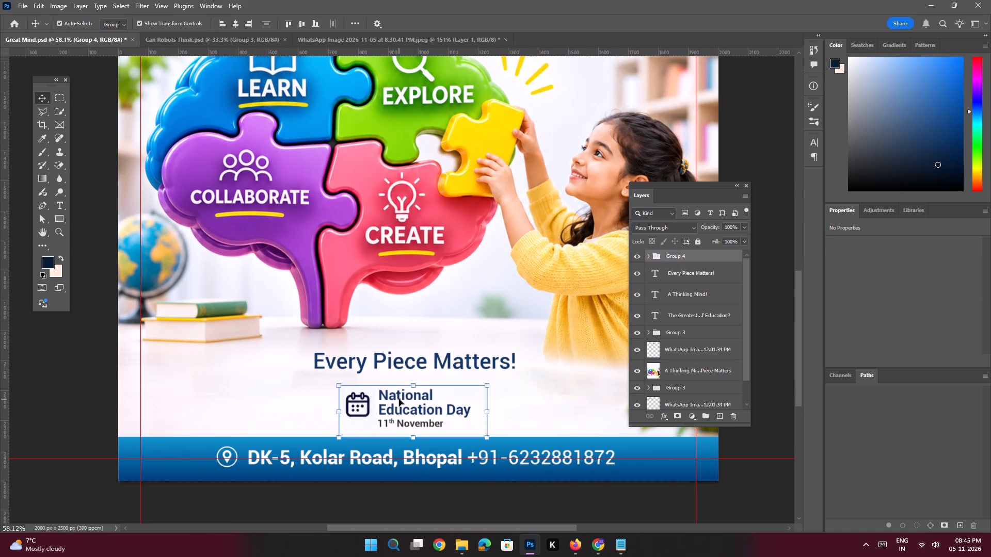
pyautogui.hotkey('shift', 'Up')
pyautogui.hotkey('shift', 'Down')
pyautogui.hotkey('shift', 'Up')
pyautogui.hotkey('shift', 'Down')
# Reorder the upper Group 3 layer group to the top of the layer stack, above the National Education Day group.
pyautogui.press('space')
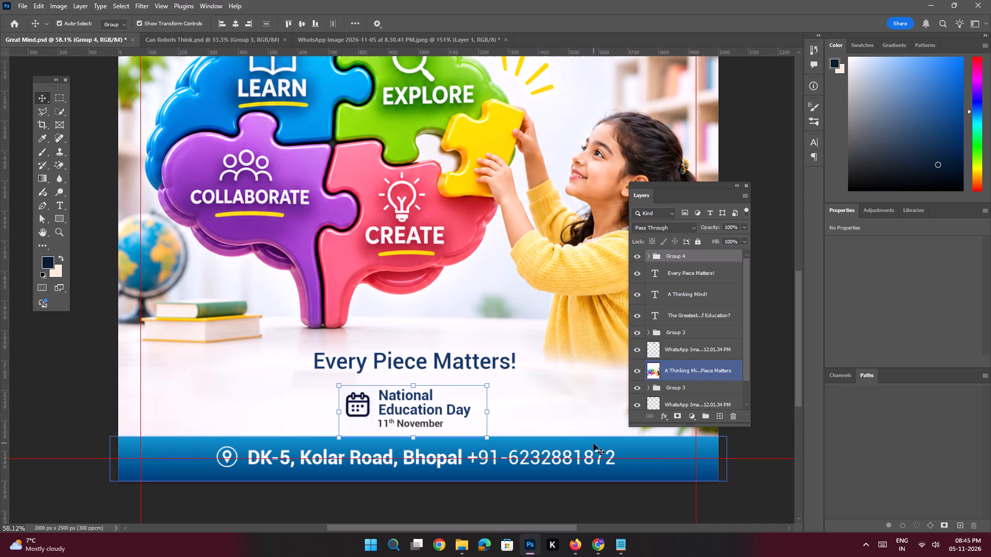
pyautogui.click(594, 444)
pyautogui.moveTo(679, 333); pyautogui.dragTo(673, 213)
# Scale the National Education Day group to about 106% and shift it slightly down and to the right.
pyautogui.click(382, 400)
pyautogui.press('space')
pyautogui.keyDown('ctrl'); pyautogui.moveTo(408, 408); pyautogui.dragTo(419, 423); pyautogui.keyUp('ctrl')
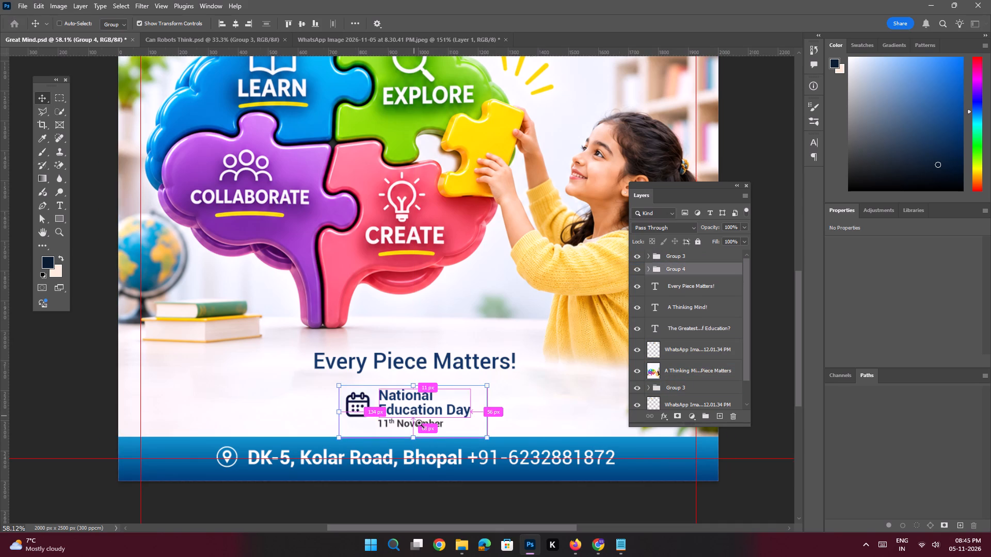
pyautogui.keyDown('ctrl'); pyautogui.moveTo(419, 423); pyautogui.dragTo(426, 433); pyautogui.keyUp('ctrl')
pyautogui.keyDown('alt'); pyautogui.moveTo(521, 451); pyautogui.dragTo(522, 452); pyautogui.keyUp('alt')
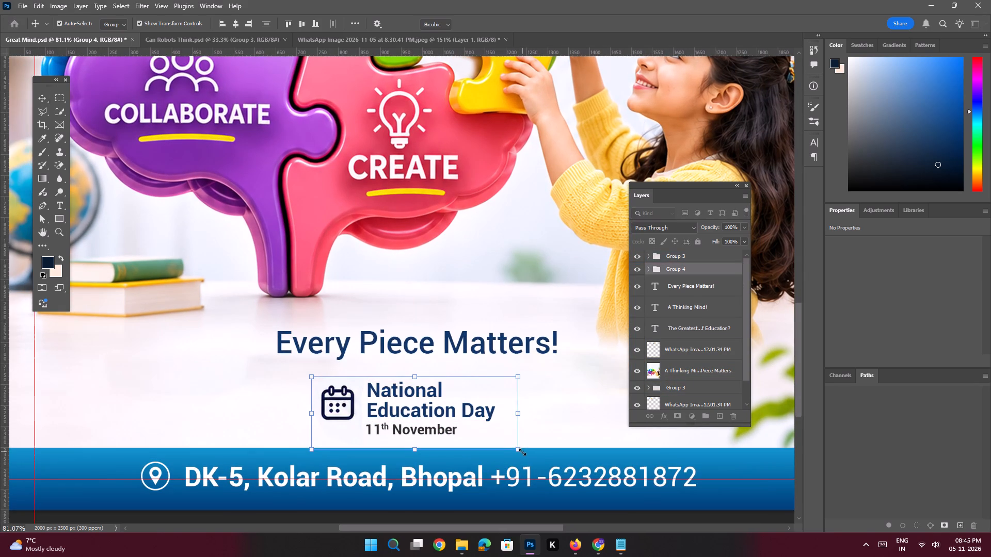
pyautogui.keyDown('alt'); pyautogui.moveTo(522, 452); pyautogui.dragTo(528, 454); pyautogui.keyUp('alt')
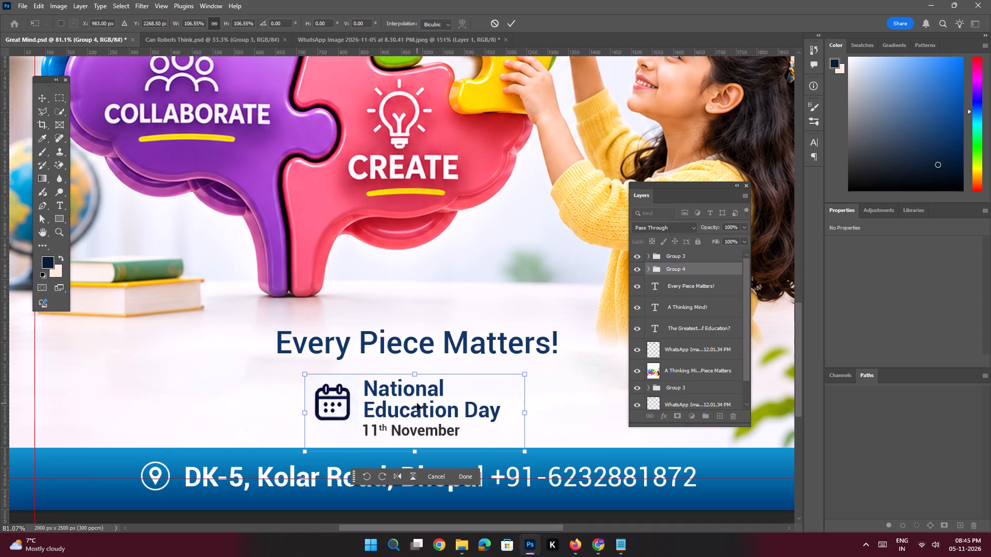
pyautogui.keyDown('shift'); pyautogui.click(417, 403); pyautogui.keyUp('shift')
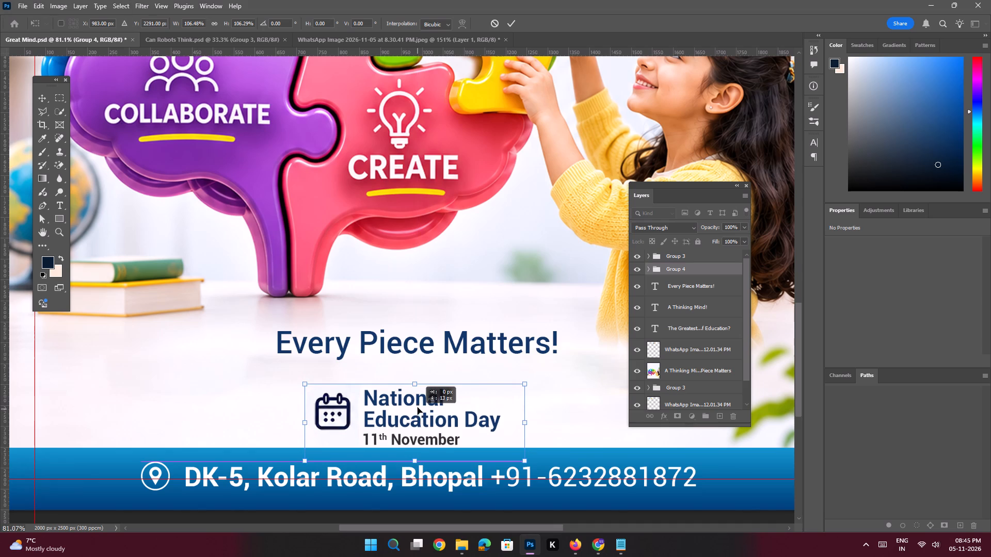
pyautogui.press('Return')
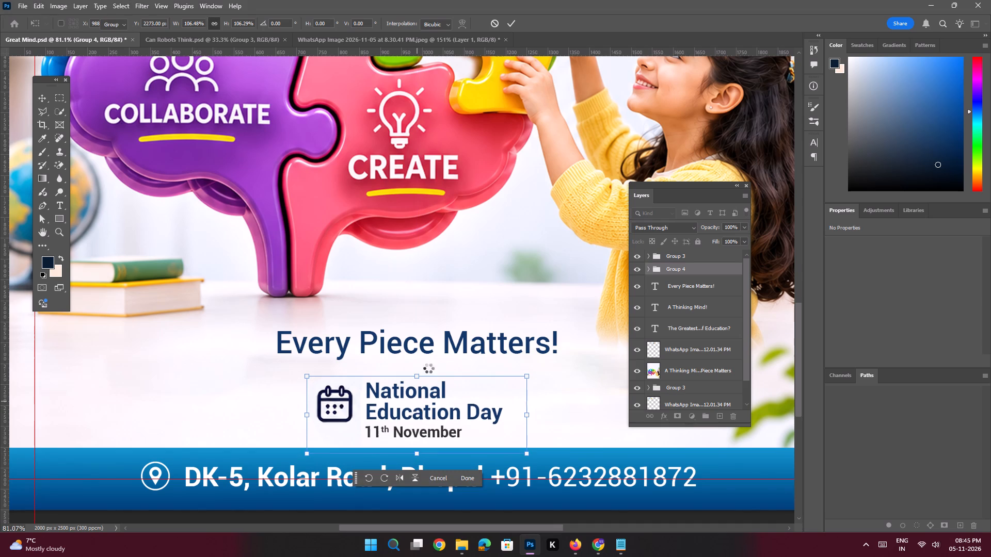
# Draw a rectangle about 722 x 114 px on a new layer behind the Every Piece Matters! text.
pyautogui.click(460, 343)
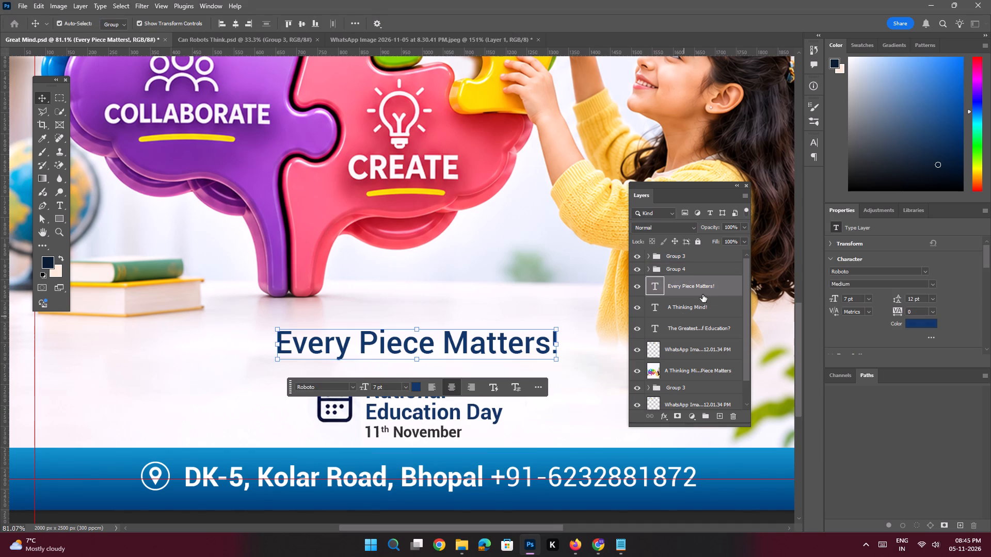
pyautogui.click(695, 309)
pyautogui.click(722, 416)
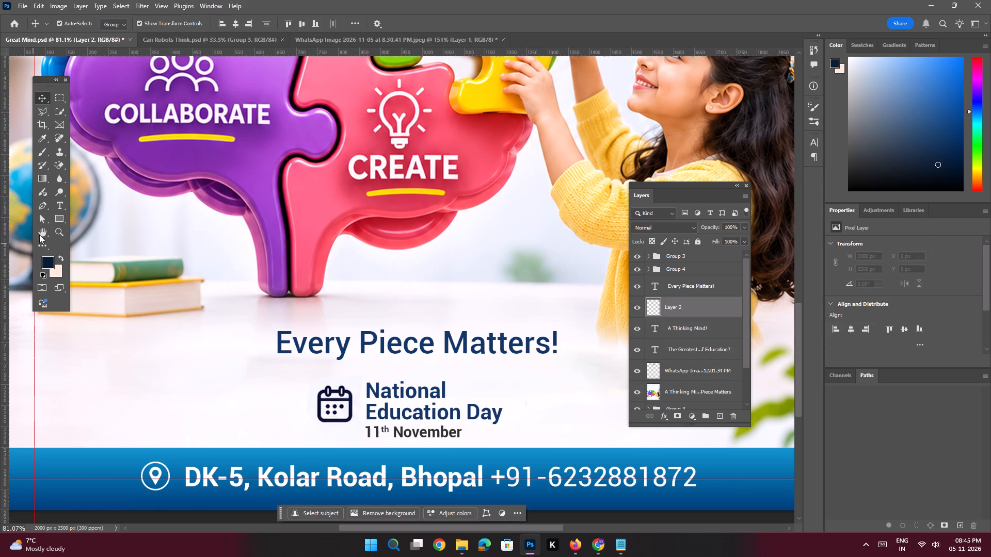
pyautogui.click(55, 220)
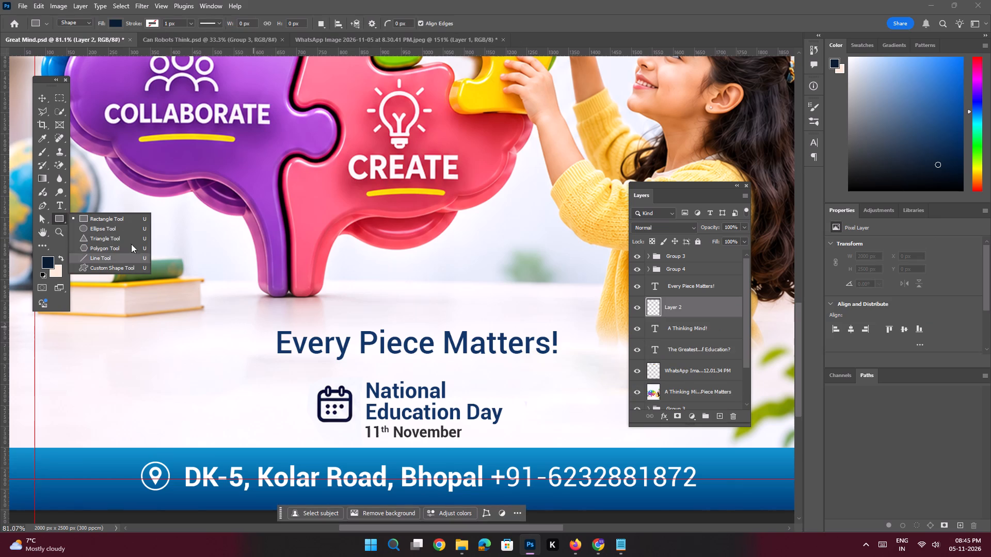
pyautogui.click(110, 218)
pyautogui.moveTo(266, 316); pyautogui.dragTo(534, 374)
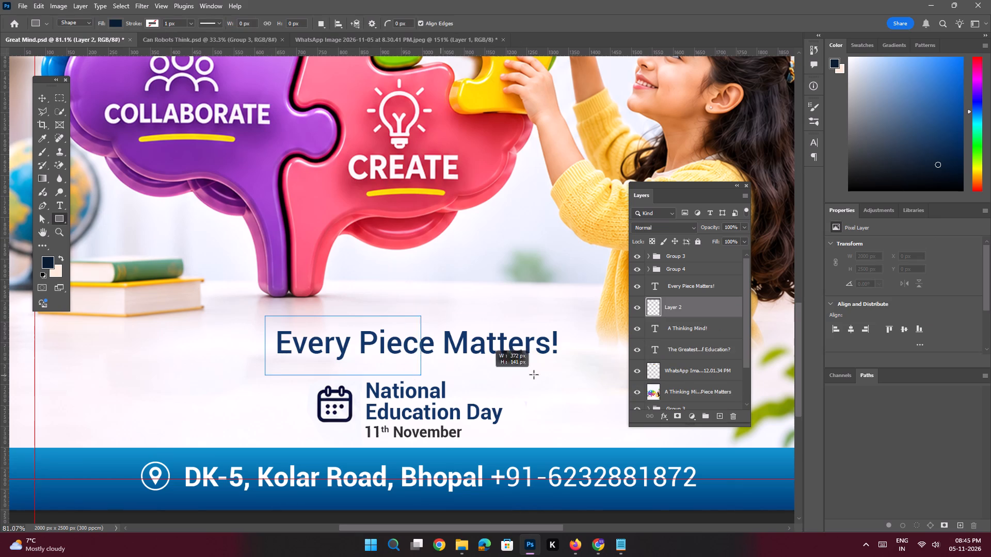
pyautogui.moveTo(534, 374); pyautogui.dragTo(567, 364)
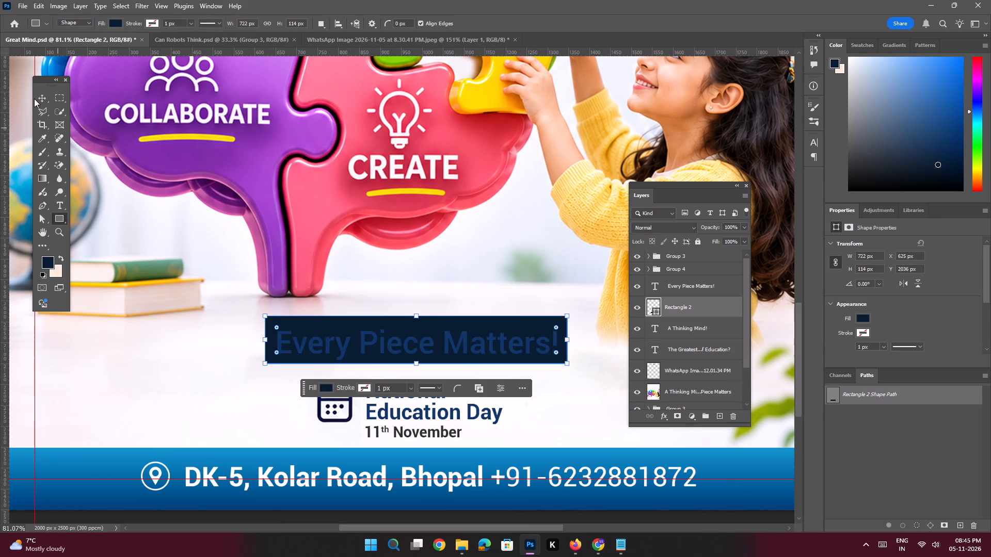
# Nudge the new rectangle down to Y 2042 px so it sits evenly around the Every Piece Matters! text.
pyautogui.click(44, 94)
pyautogui.hotkey('shift', 'Down')
pyautogui.press('Up')
pyautogui.press('Up')
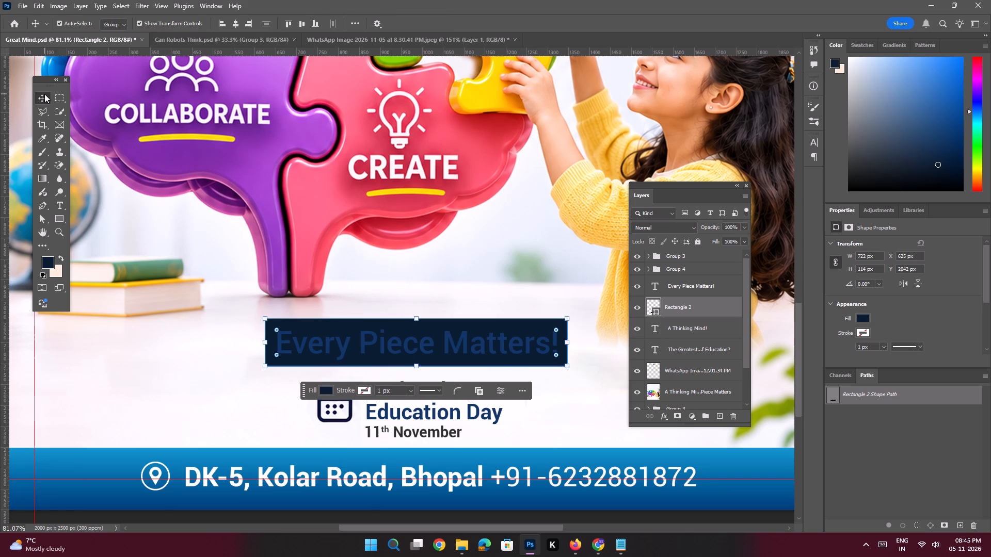
# Fill the rectangle with the navy #123668 sampled from the Education Day lettering.
pyautogui.click(330, 390)
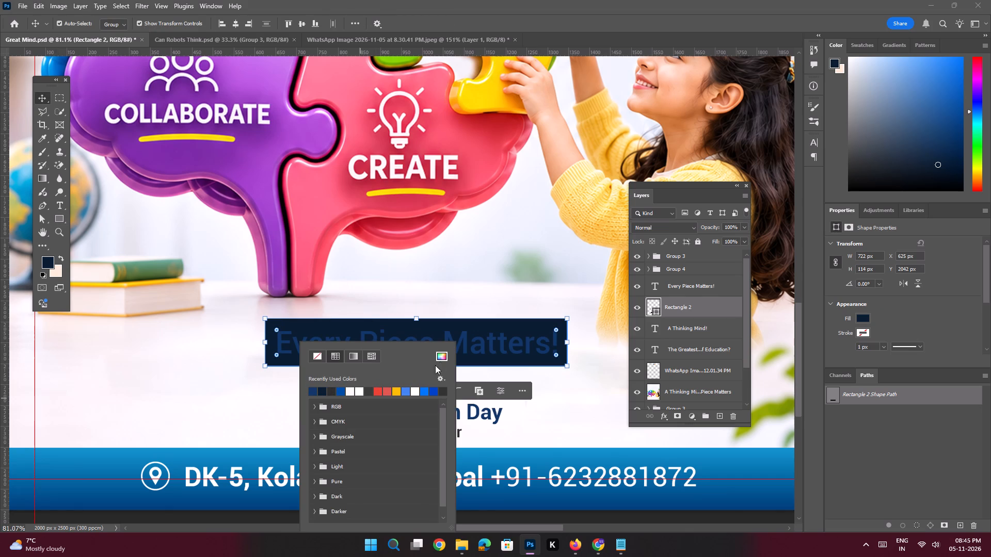
pyautogui.click(437, 356)
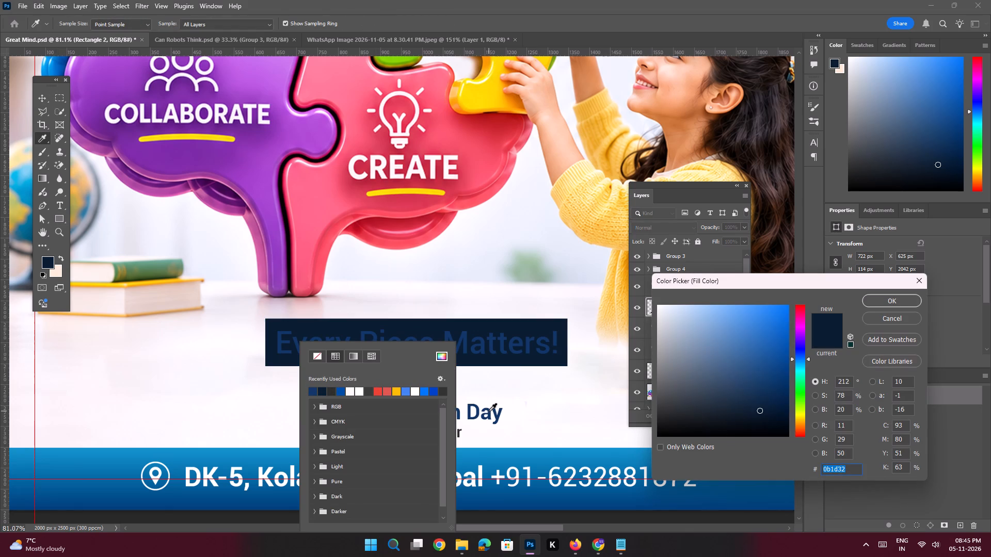
pyautogui.click(489, 411)
pyautogui.click(490, 411)
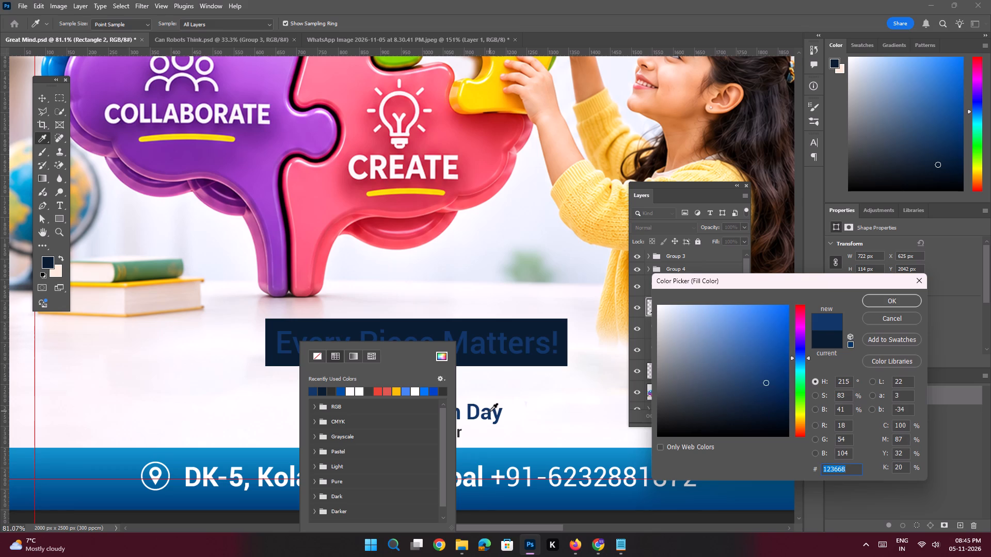
pyautogui.press('Return')
pyautogui.press('Return')
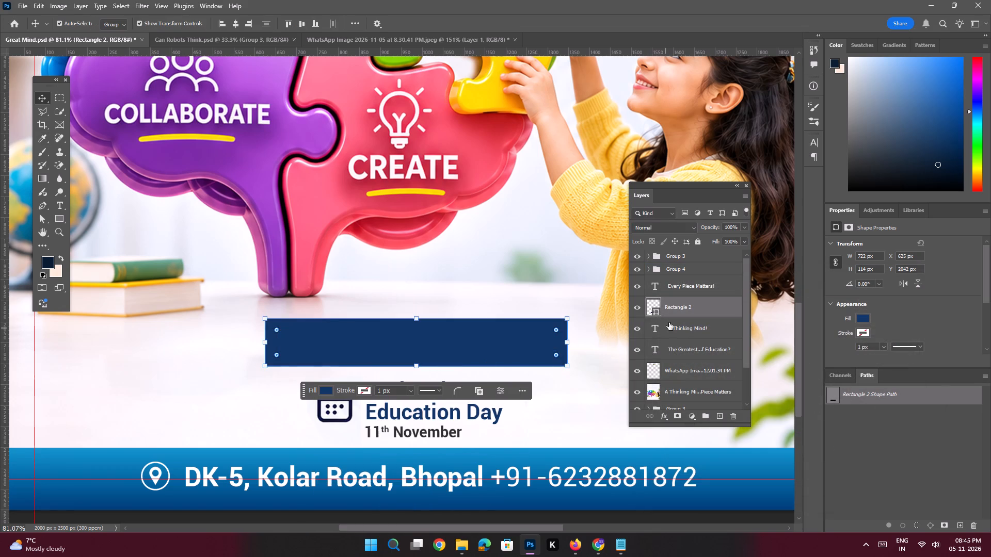
# Change the Every Piece Matters! text color to white #ffffff.
pyautogui.click(688, 293)
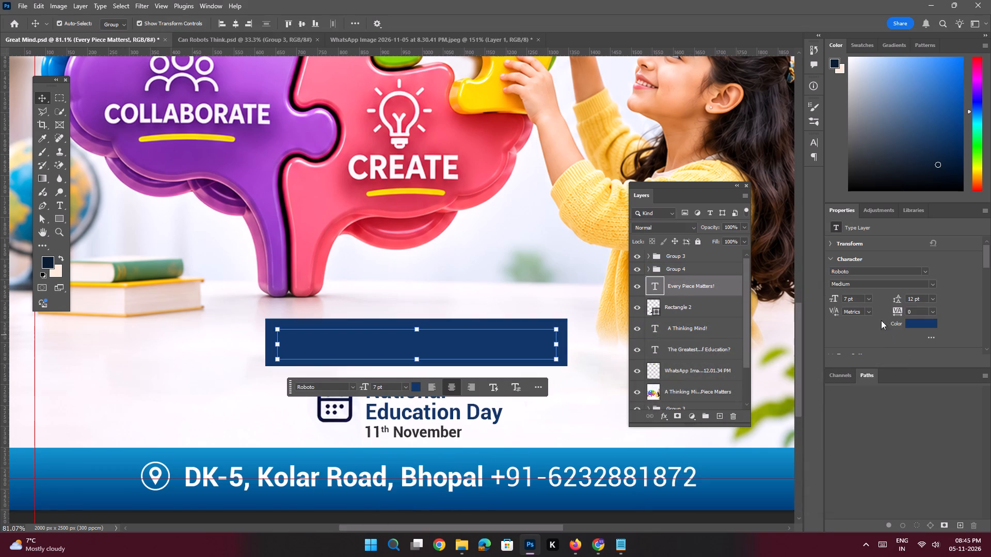
pyautogui.click(915, 323)
pyautogui.moveTo(706, 413); pyautogui.dragTo(556, 225)
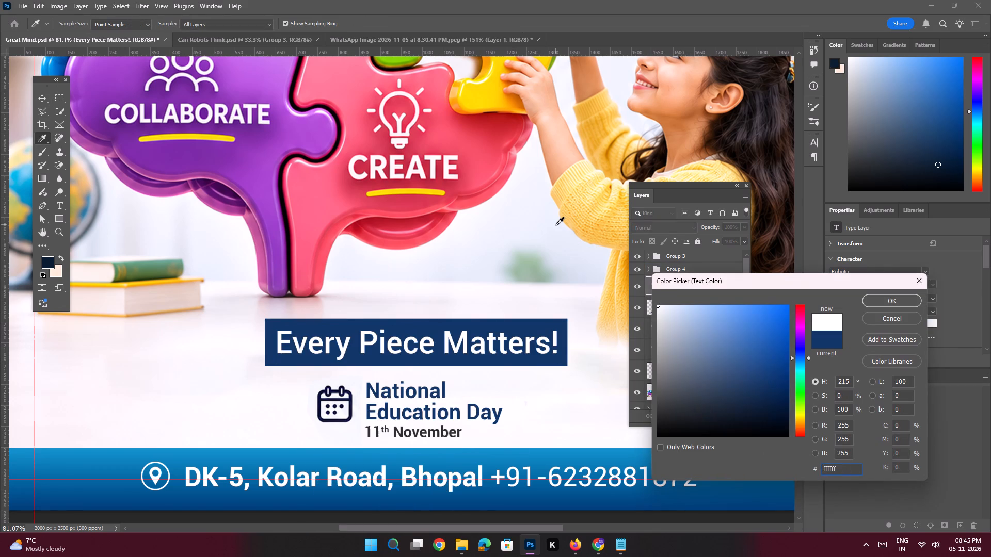
pyautogui.press('Return')
pyautogui.press('Return')
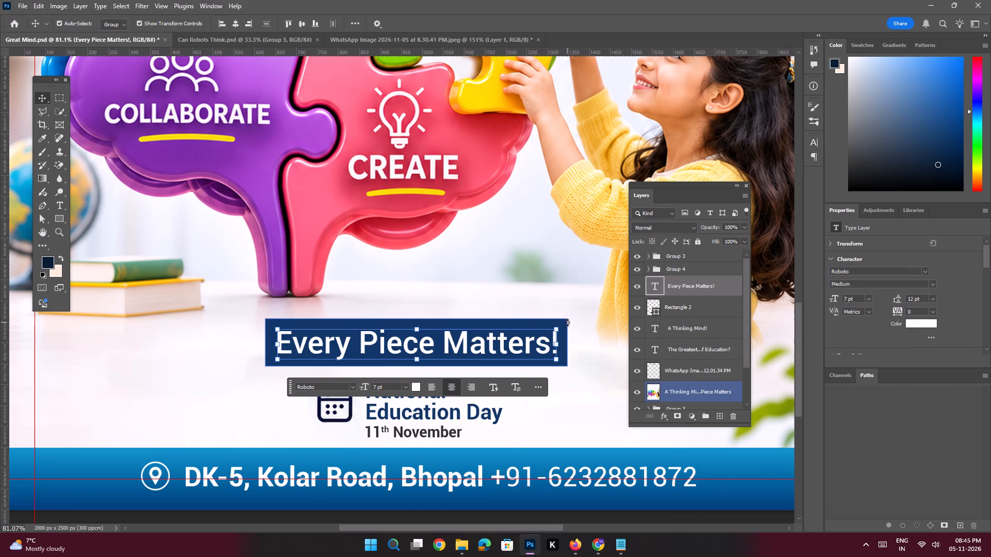
# Round the corners of the navy rectangle behind the Every Piece Matters! text slightly.
pyautogui.click(576, 325)
pyautogui.click(566, 325)
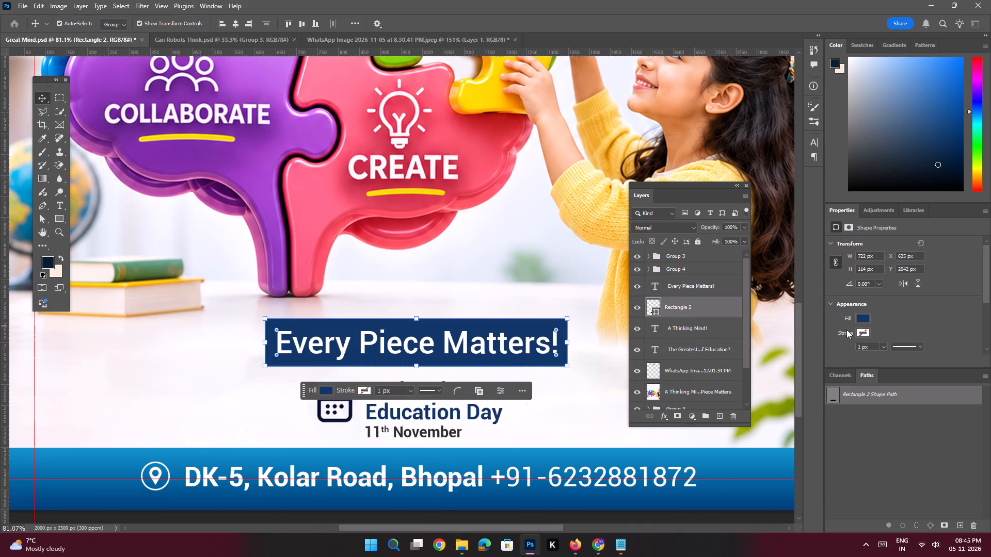
pyautogui.scroll(-7, 862, 332)
pyautogui.moveTo(848, 315); pyautogui.dragTo(855, 315)
# Examine the overall poster layout with the navy box behind the Every Piece Matters! text.
pyautogui.press('space')
pyautogui.keyDown('ctrl'); pyautogui.moveTo(383, 258); pyautogui.dragTo(336, 244); pyautogui.keyUp('ctrl')
pyautogui.click(203, 243)
pyautogui.press('space')
pyautogui.press('space')
pyautogui.press('space')
pyautogui.press('space')
pyautogui.press('space')
pyautogui.press('space')
pyautogui.press('space')
pyautogui.press('space')
pyautogui.press('space')
pyautogui.press('space')
pyautogui.moveTo(441, 215); pyautogui.dragTo(441, 216)
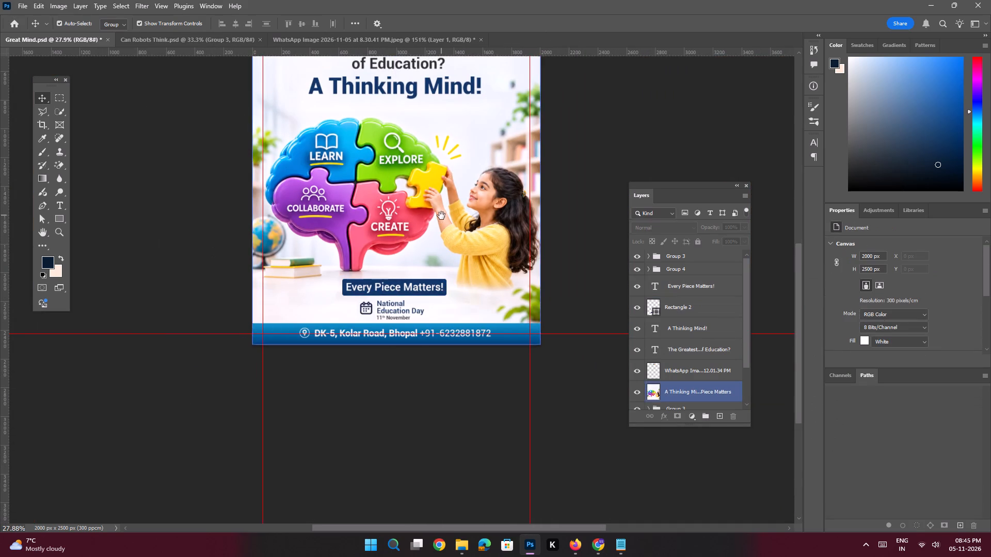
pyautogui.moveTo(441, 216); pyautogui.dragTo(419, 307)
# Save the Great Mind poster document.
pyautogui.hotkey('ctrl', 's')
# Export the Great Mind poster as a PNG at 2000 x 2500 px.
pyautogui.hotkey('ctrl', 'alt', 'shift', 'w')
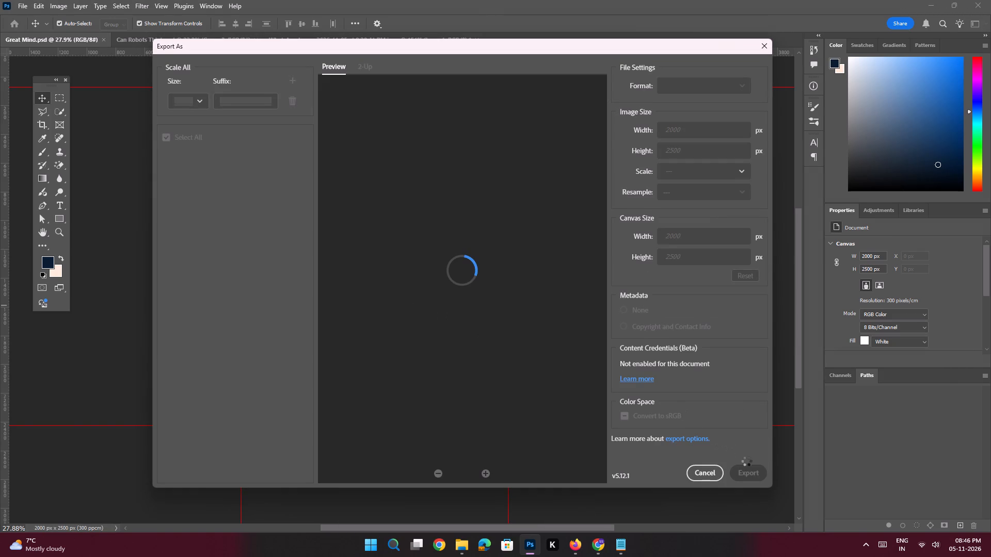
pyautogui.click(754, 474)
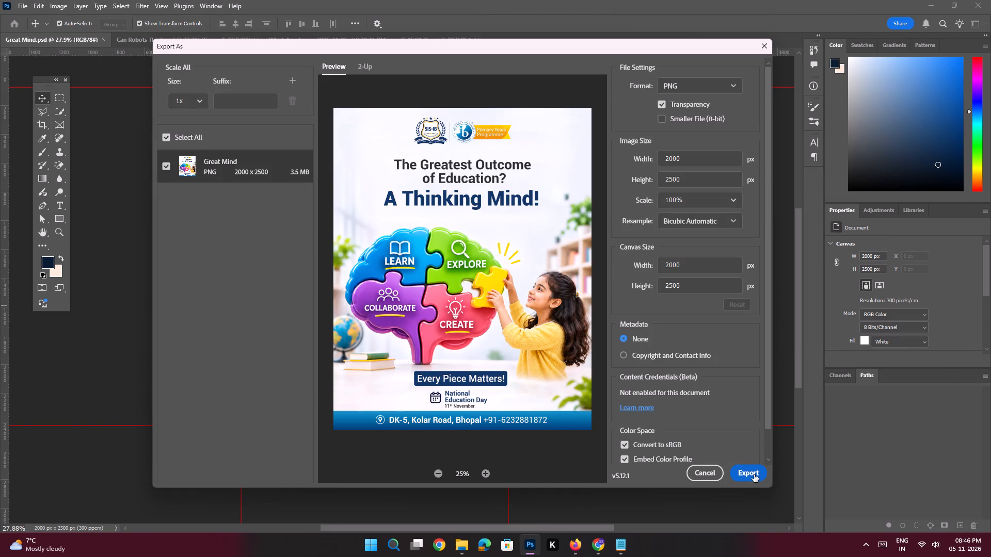